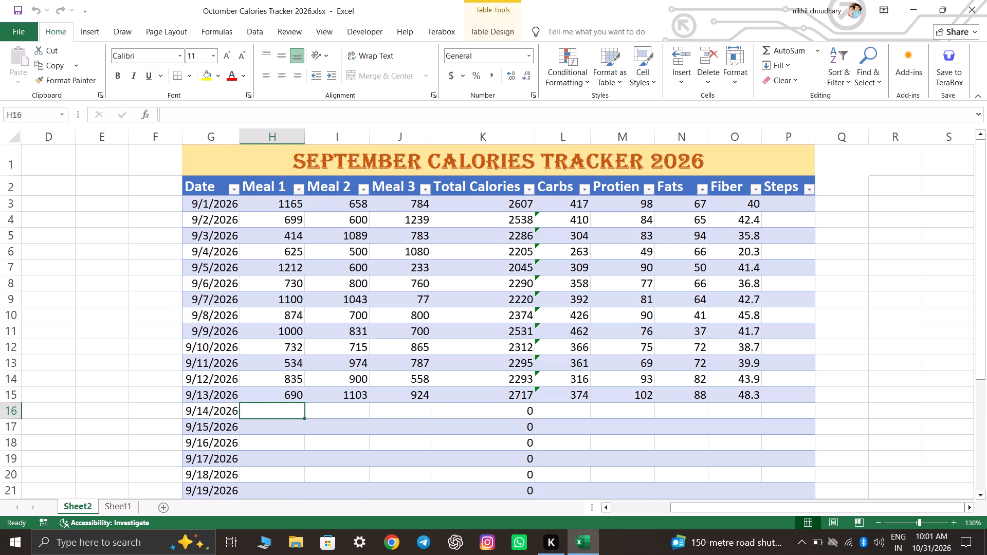
# Enter the 9/14/2026 meal calories: 874 for Meal 1, 500 for Meal 2 and 977 for Meal 3.
pyautogui.write('87')
pyautogui.press('4')
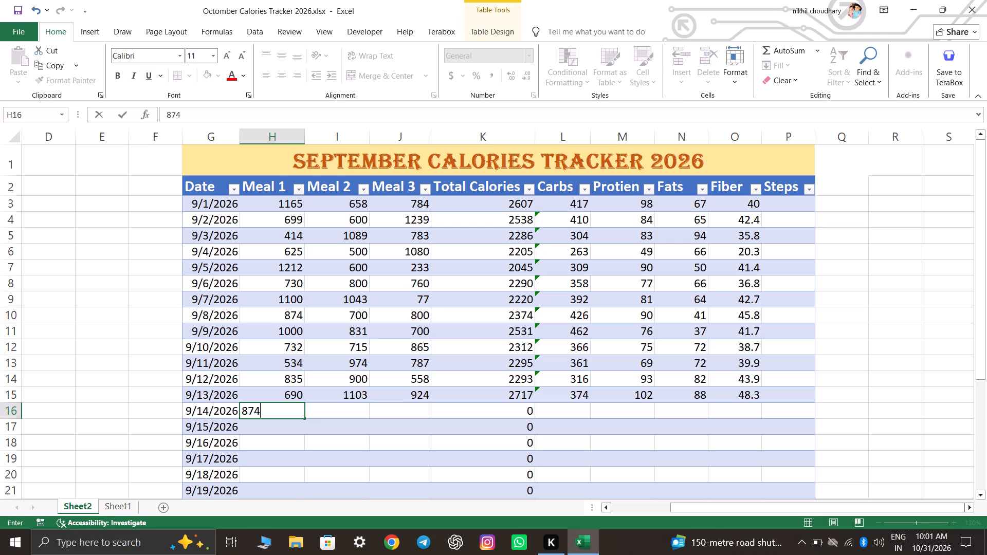
pyautogui.press('Right')
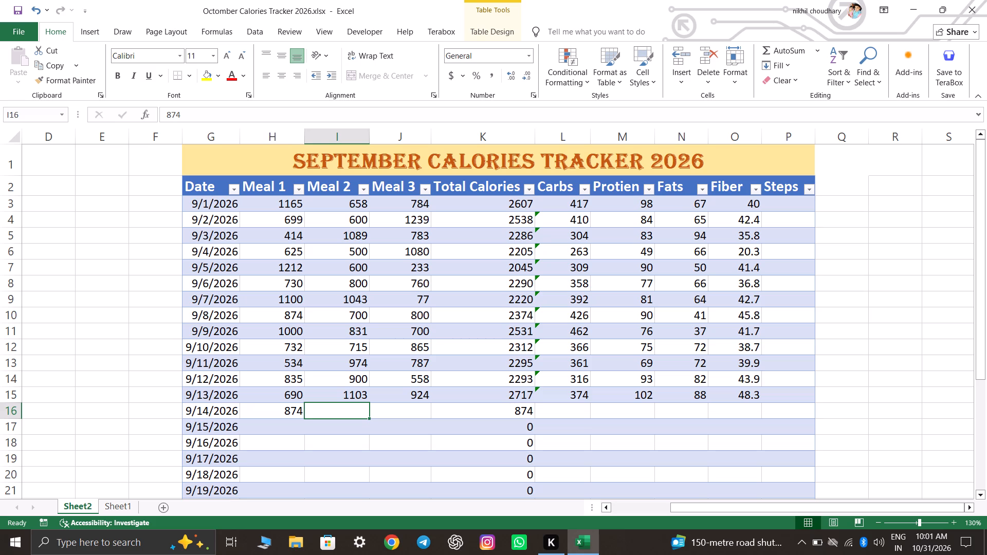
pyautogui.write('500')
pyautogui.press('Right')
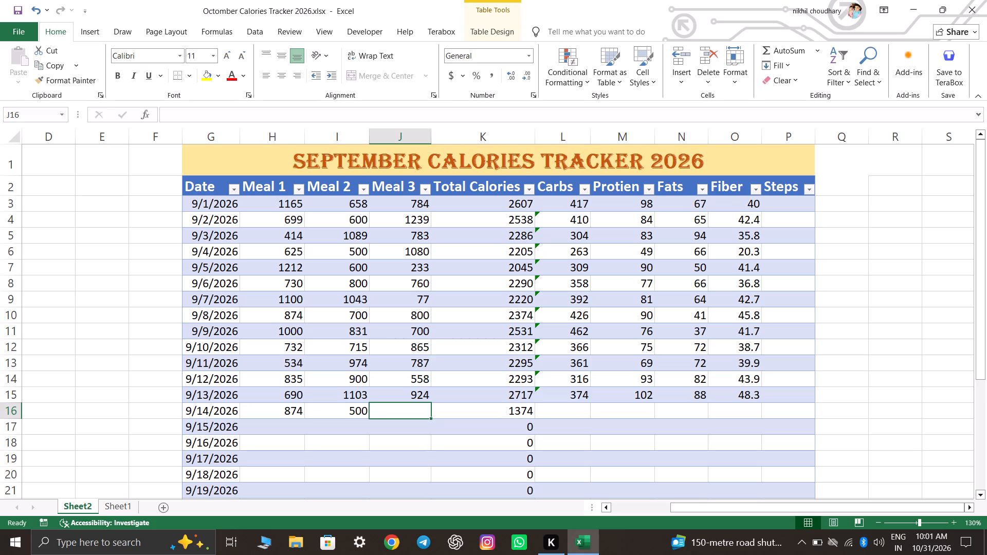
pyautogui.write('977')
pyautogui.press('Right')
# For 9/14/2026, enter Carbs as the formula =232+186 and Protien as 71.
pyautogui.press('Right')
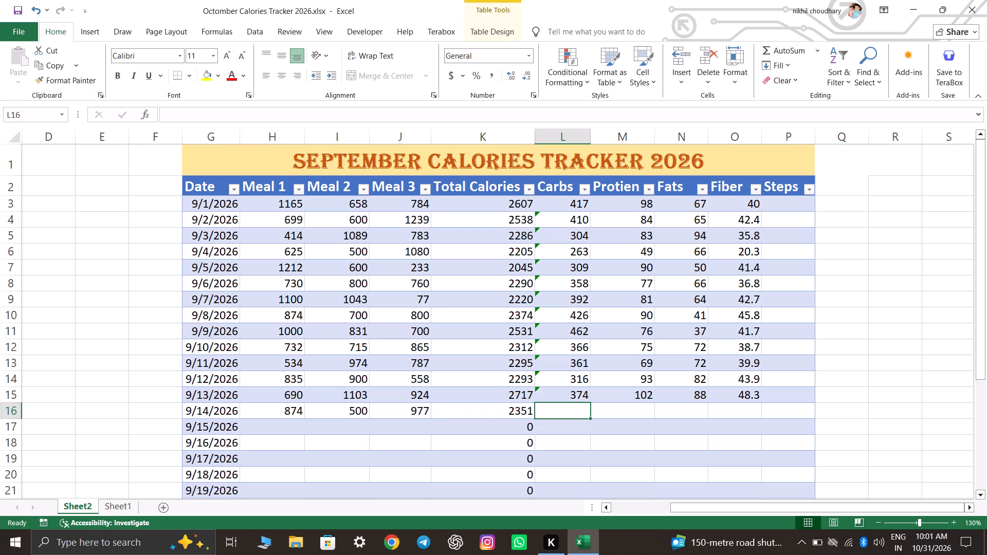
pyautogui.press('=')
pyautogui.write('232+')
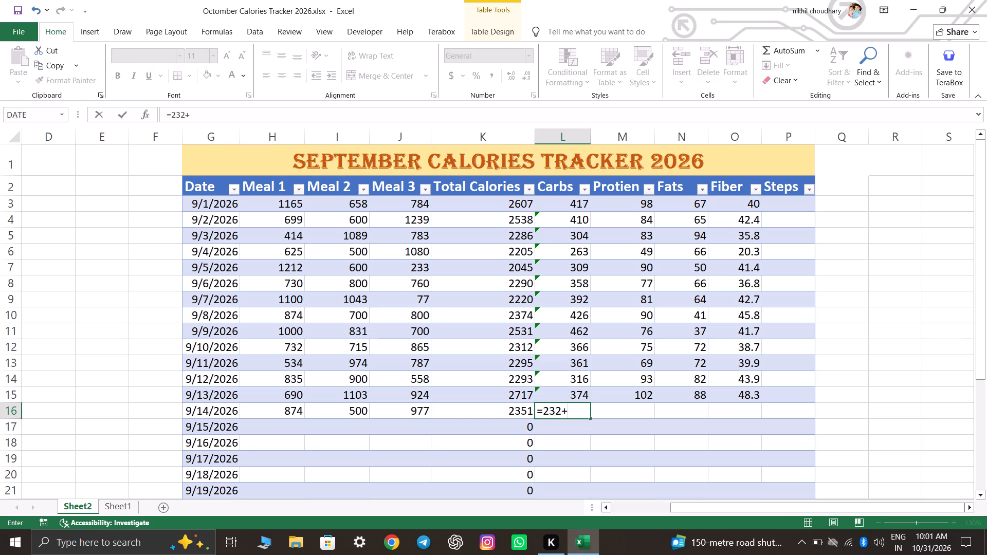
pyautogui.write('186')
pyautogui.press('Right')
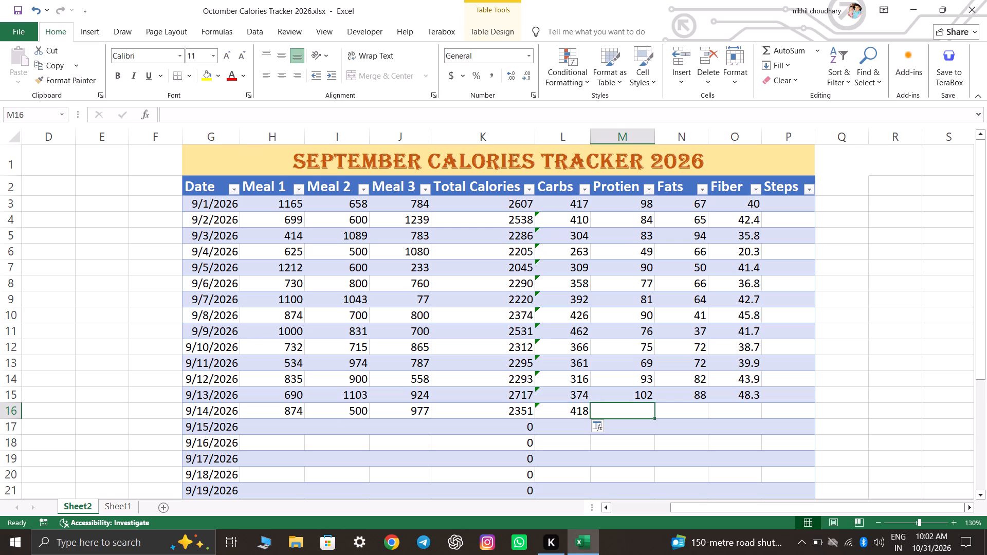
pyautogui.press('=')
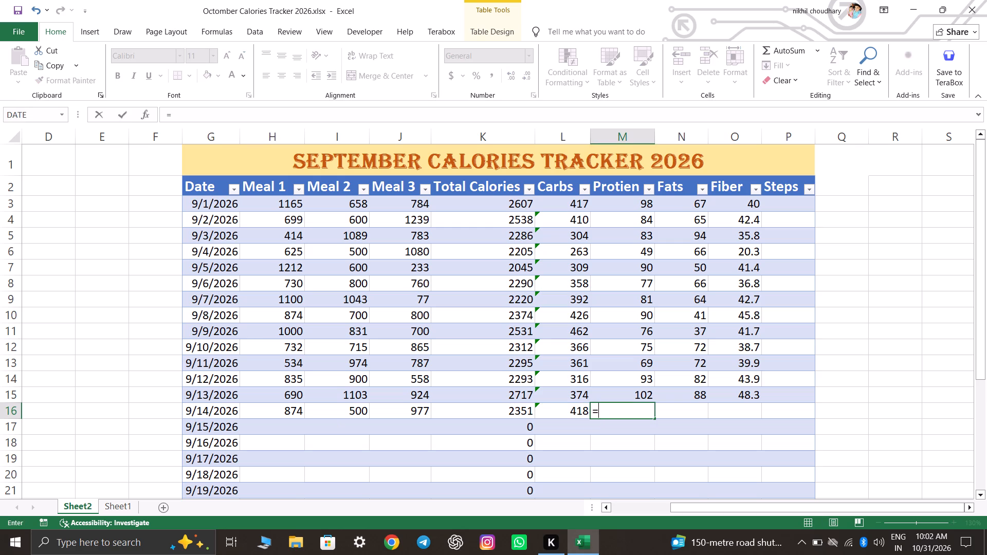
pyautogui.press('BackSpace')
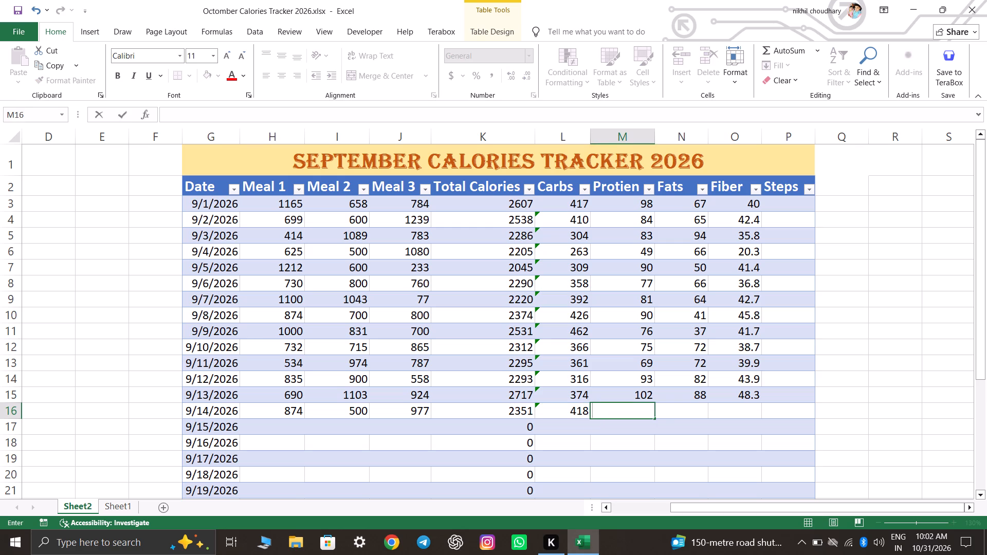
pyautogui.write('71')
pyautogui.press('Right')
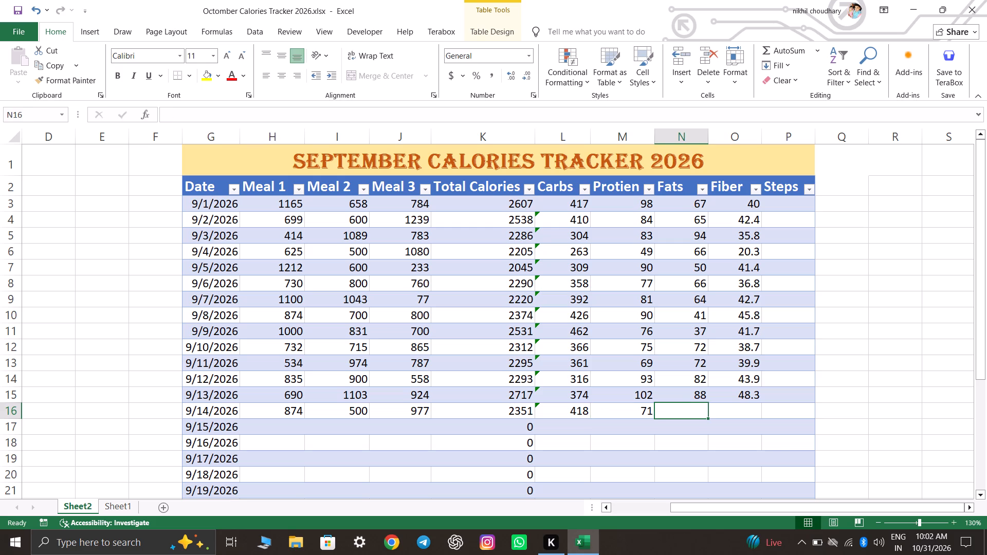
# For 9/14/2026, enter Fats as 65 and Fiber as the formula =26.4+21.7.
pyautogui.write('65')
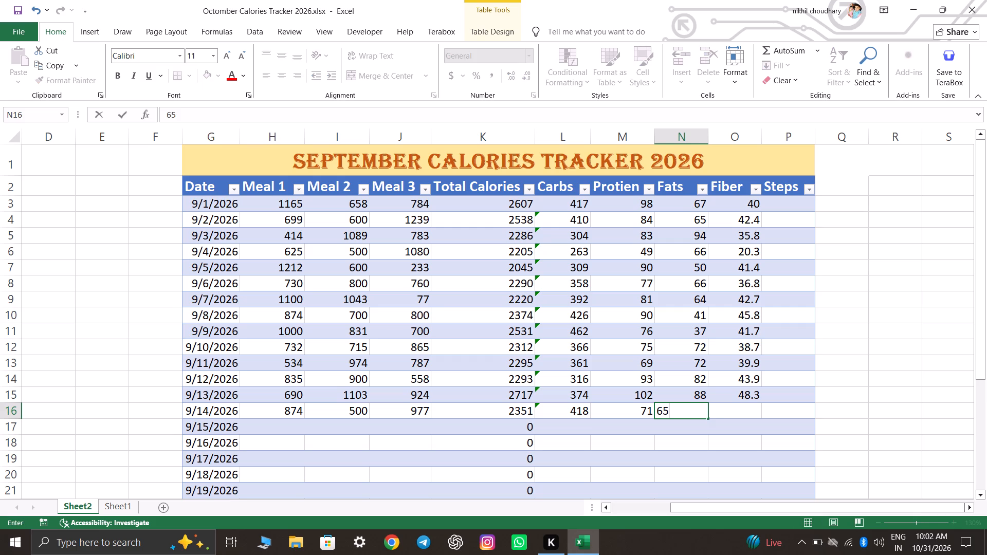
pyautogui.press('Right')
pyautogui.press('=')
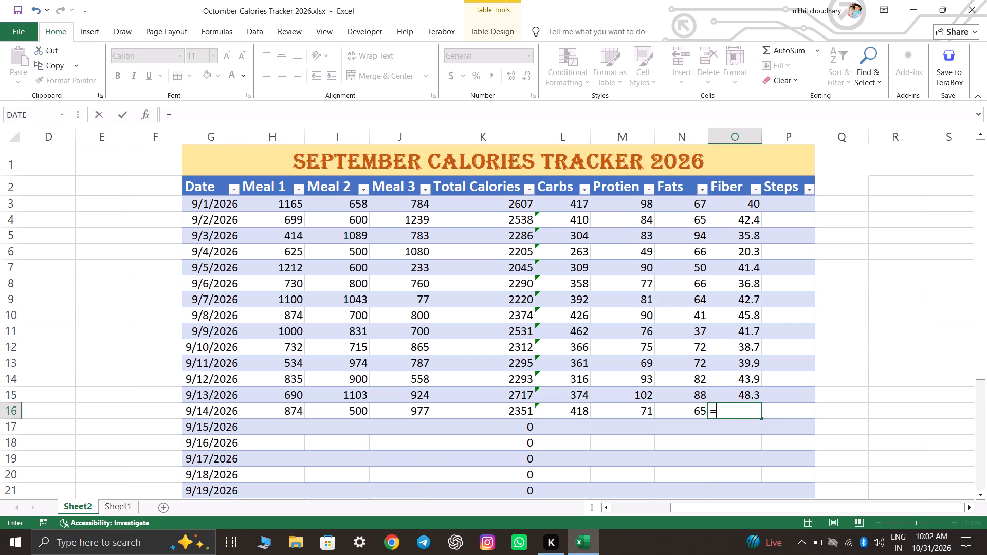
pyautogui.write('263')
pyautogui.press('BackSpace')
pyautogui.write('.4+')
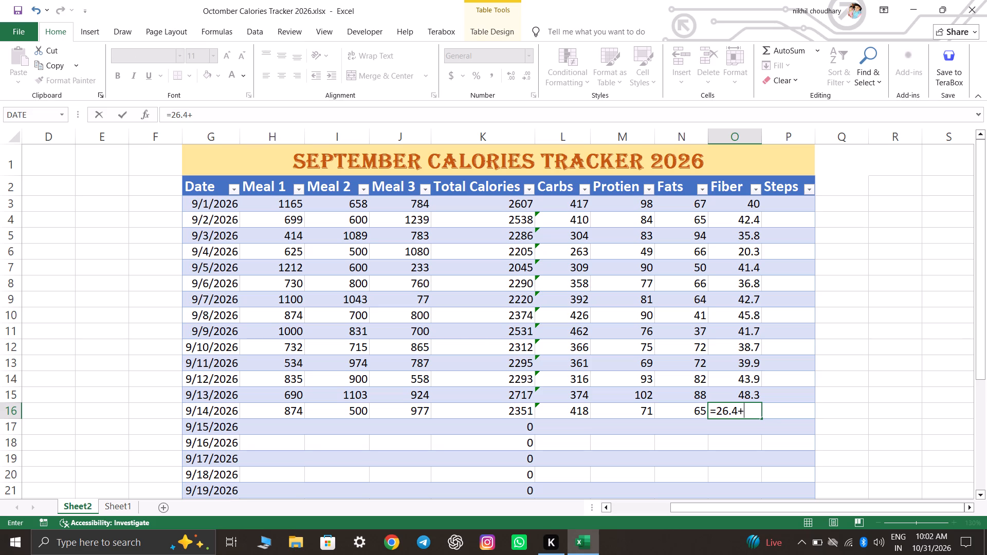
pyautogui.write('21.7')
pyautogui.press('Return')
# Enter the 9/15/2026 meal calories: 1557 for Meal 1, 954 for Meal 2 and 51 for Meal 3.
pyautogui.press('Left')
pyautogui.press('Left')
pyautogui.press('Left')
pyautogui.press('Left')
pyautogui.press('Left')
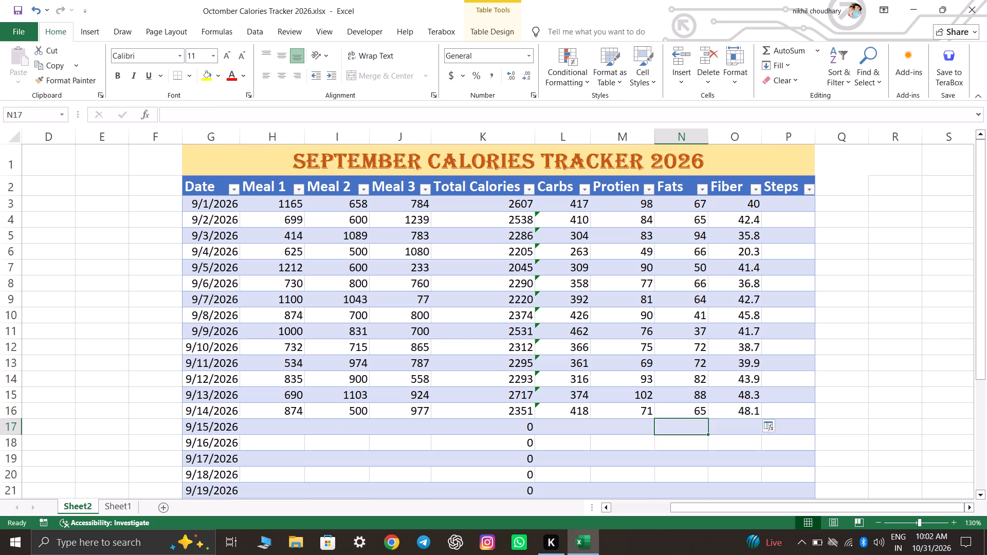
pyautogui.press('Left')
pyautogui.press('Left')
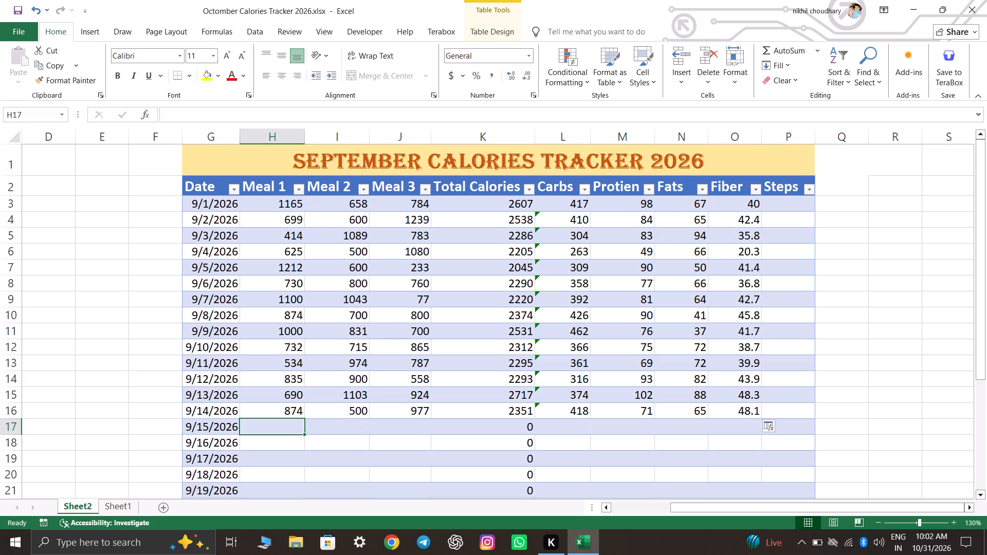
pyautogui.write('155')
pyautogui.press('7')
pyautogui.press('Right')
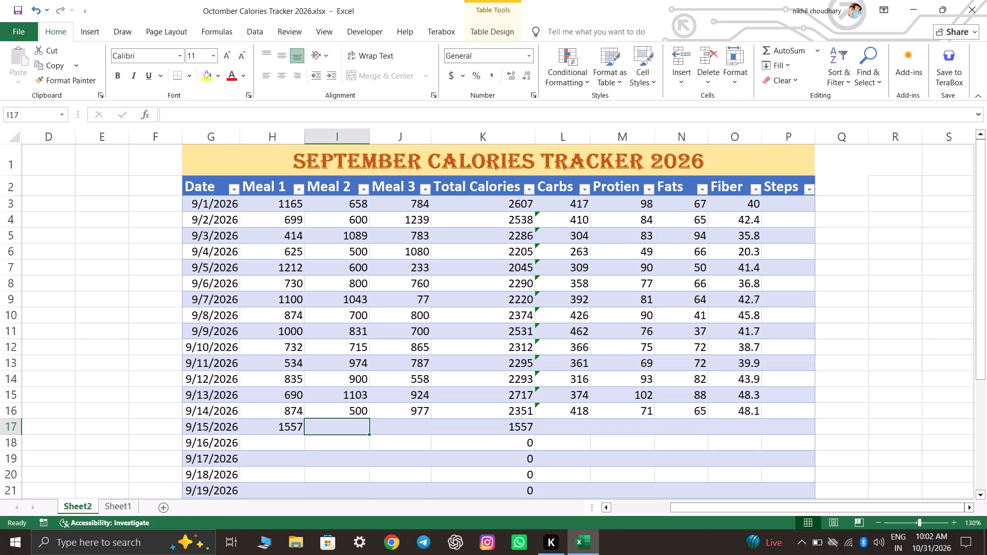
pyautogui.write('954')
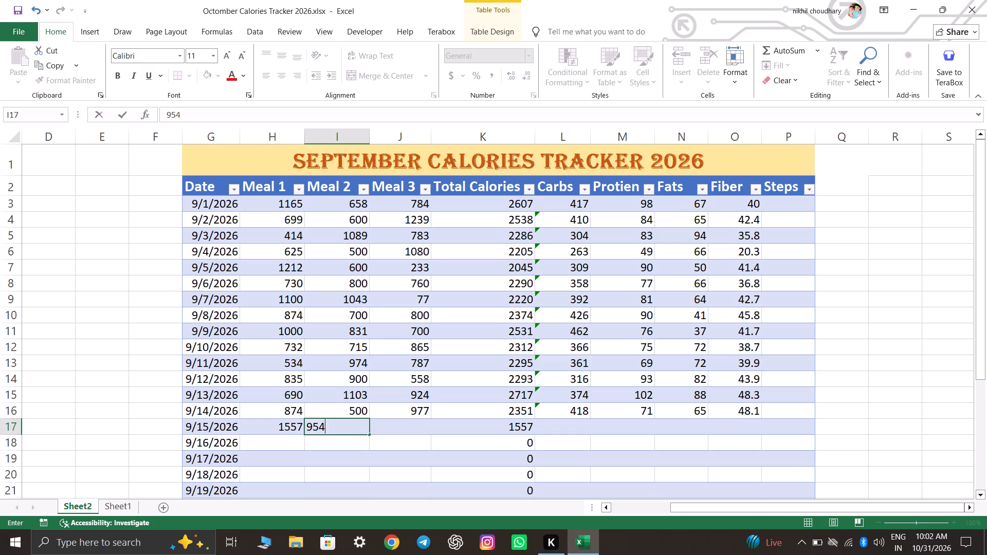
pyautogui.press('Right')
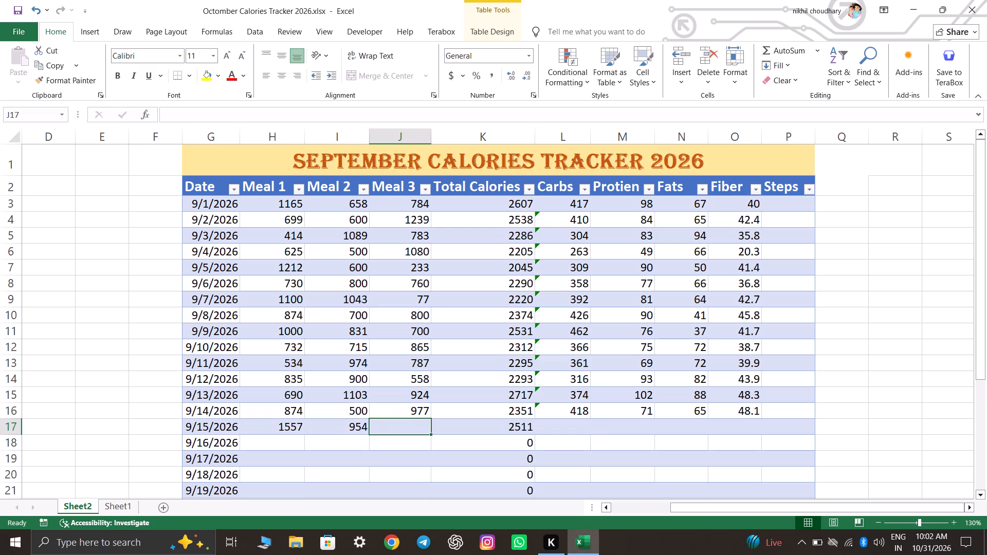
pyautogui.write('51')
pyautogui.press('Right')
# For 9/15/2026, enter the formulas =264+149+1 for Carbs and =43+32+11 for Protien.
pyautogui.press('Right')
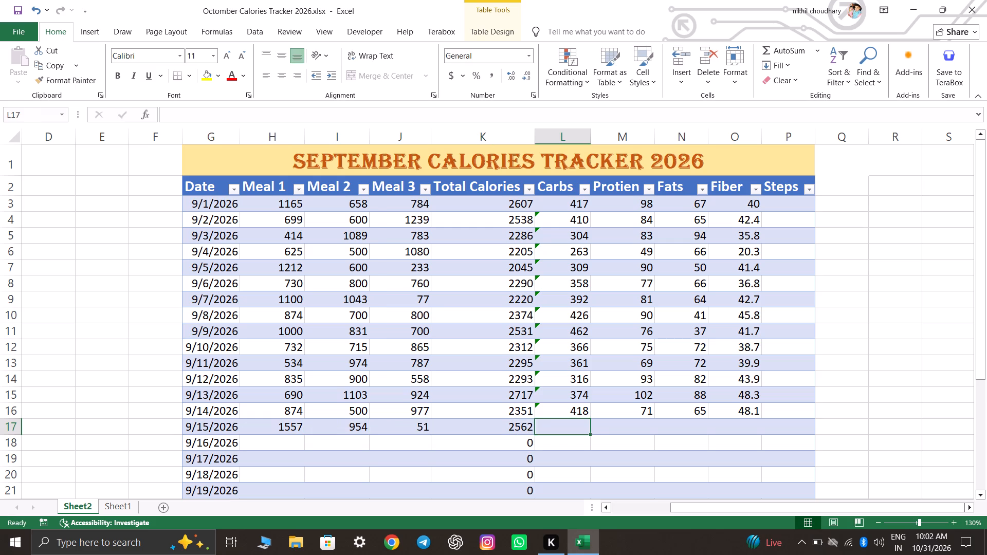
pyautogui.press('=')
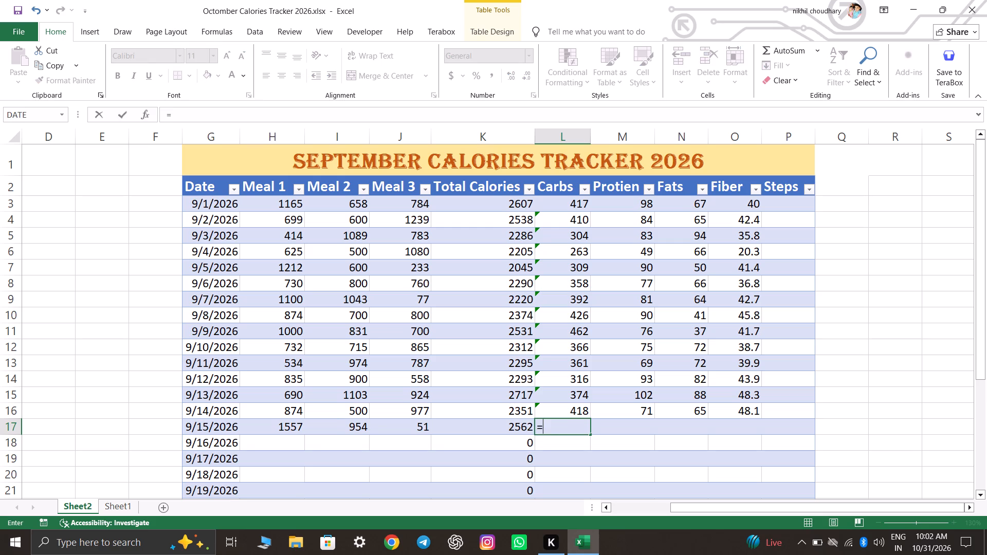
pyautogui.write('26')
pyautogui.write('4+')
pyautogui.write('149')
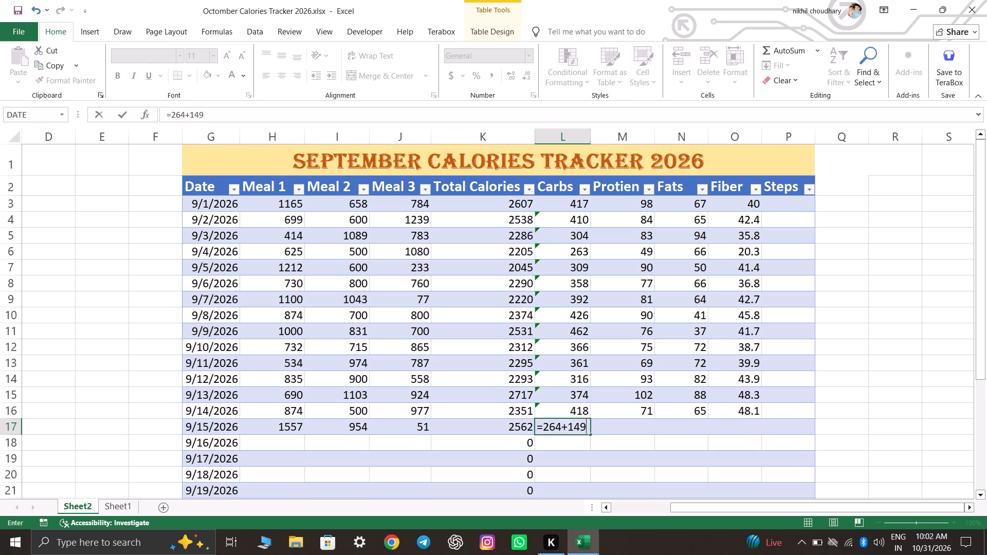
pyautogui.write('+1')
pyautogui.press('Right')
pyautogui.press('=')
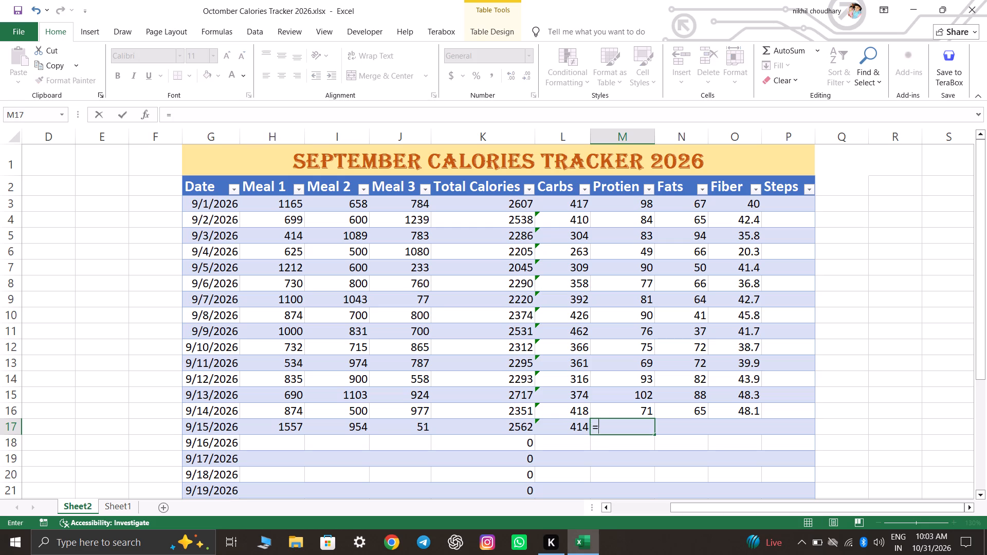
pyautogui.write('43')
pyautogui.write('+32')
pyautogui.write('+11')
pyautogui.press('Right')
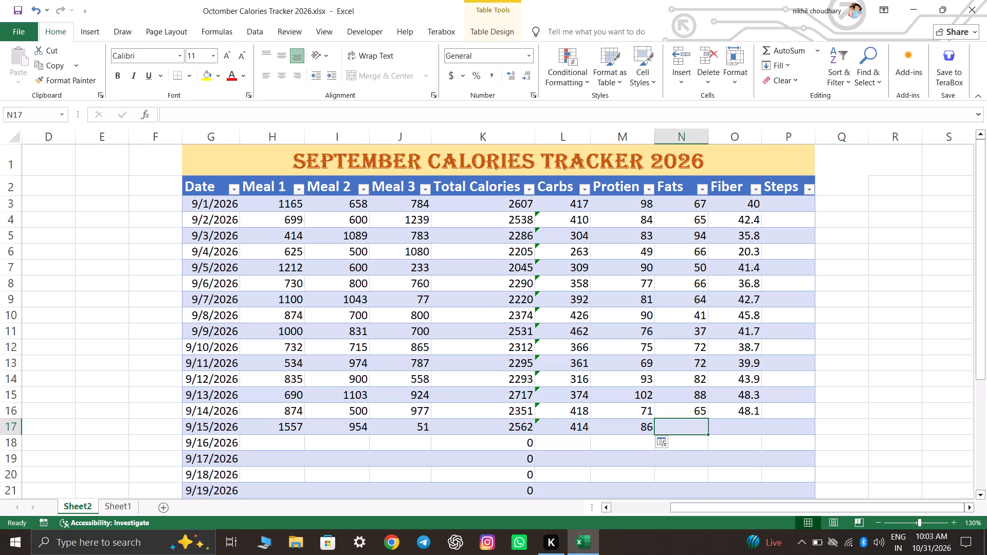
# For 9/15/2026, enter the formulas =47+29+0 for Fats and =32.1+20.3 for Fiber.
pyautogui.press('=')
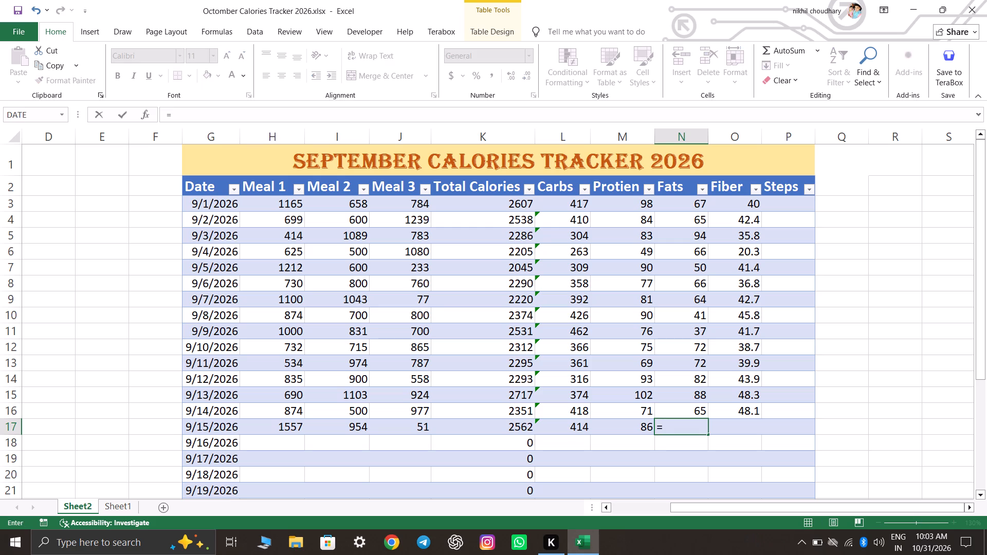
pyautogui.write('47+')
pyautogui.write('29+')
pyautogui.press('0')
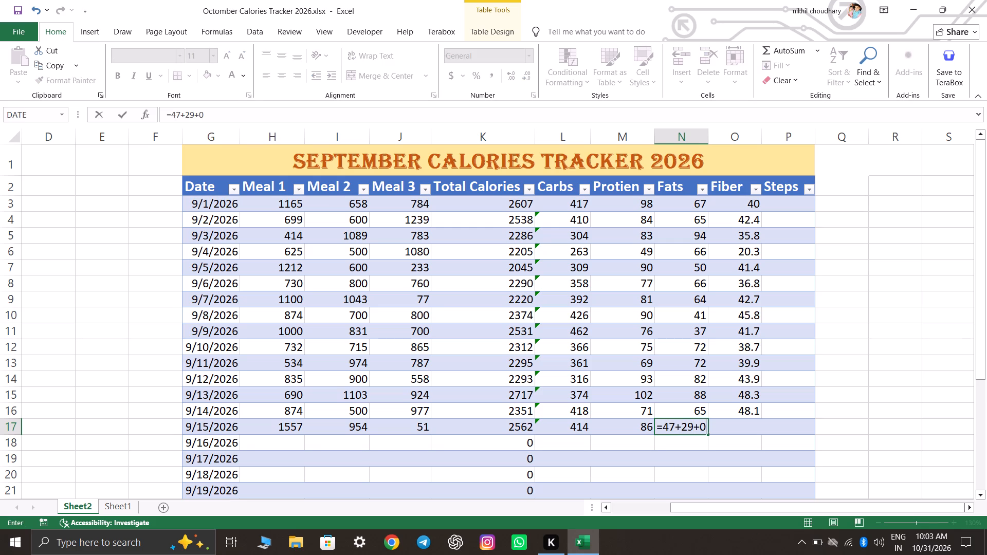
pyautogui.press('Right')
pyautogui.press('=')
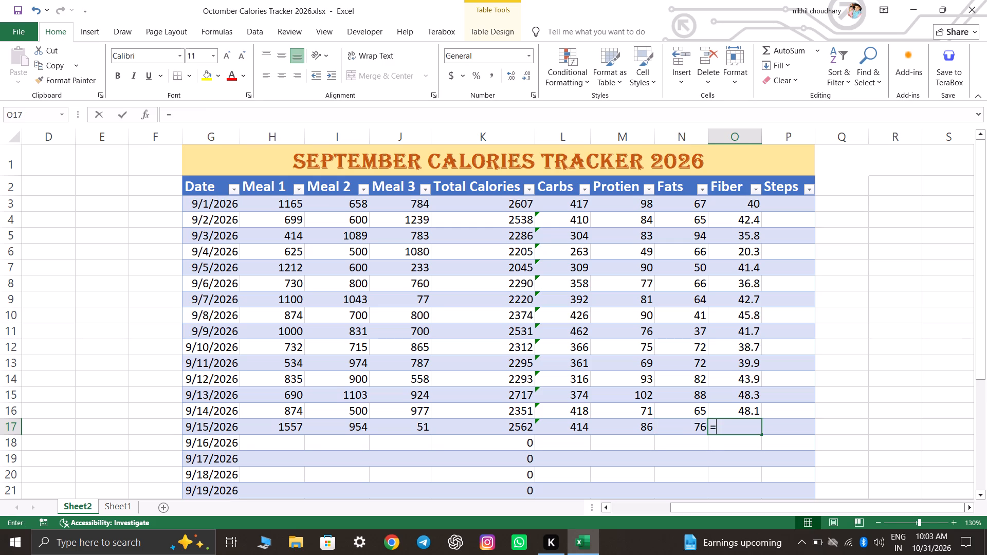
pyautogui.write('32.1+')
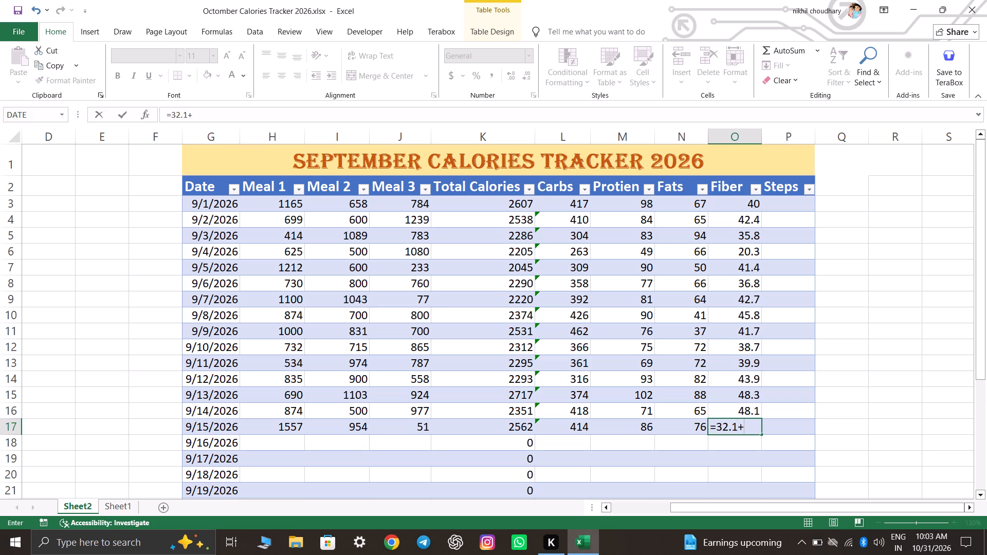
pyautogui.write('20.3')
pyautogui.press('Right')
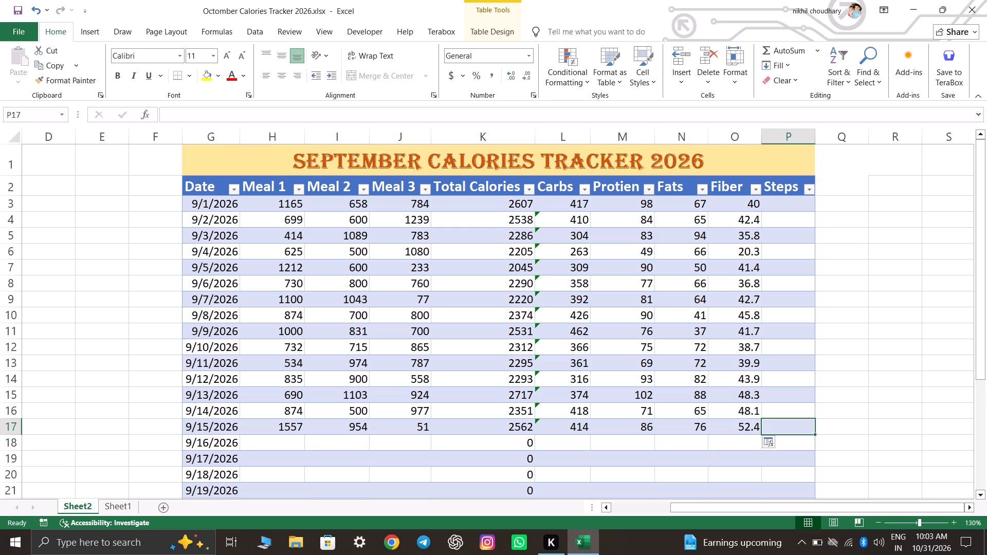
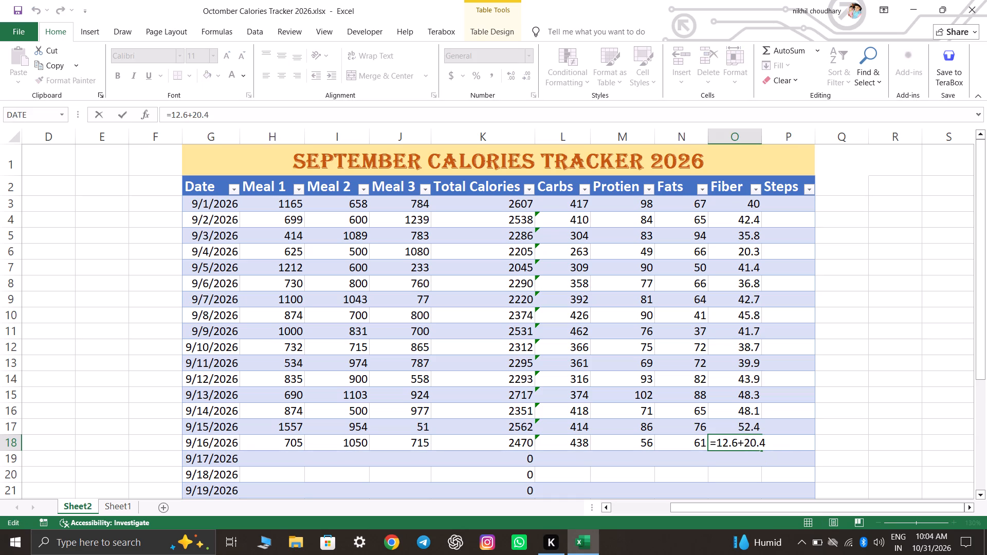
# Complete the 9/16/2026 Fiber formula by adding 6, making it =12.6+20.4+6.
pyautogui.click(767, 440)
pyautogui.press('+')
pyautogui.press('6')
pyautogui.press('Return')
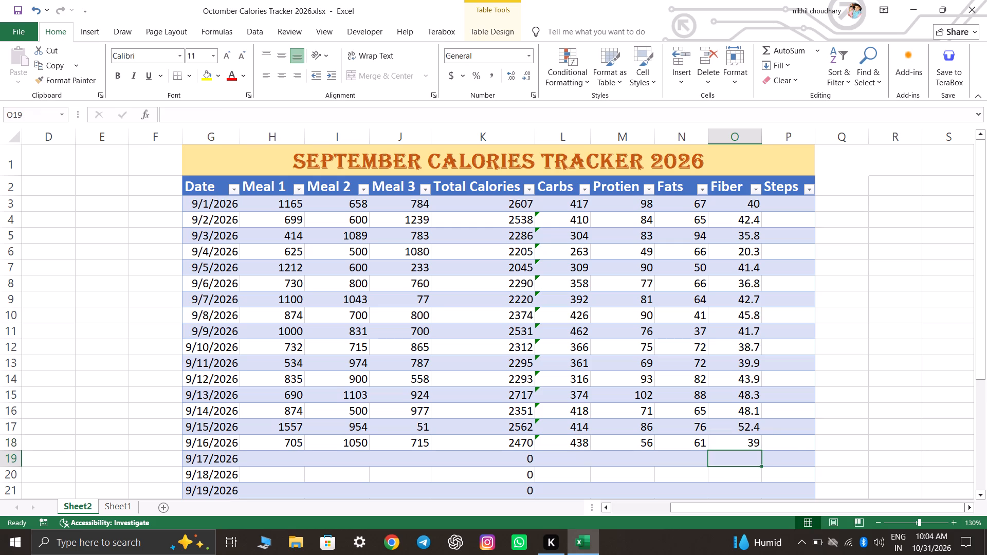
# Start the 9/17/2026 entries at that day's empty Meal 1 cell.
pyautogui.press('Left')
pyautogui.press('Left')
pyautogui.press('Left')
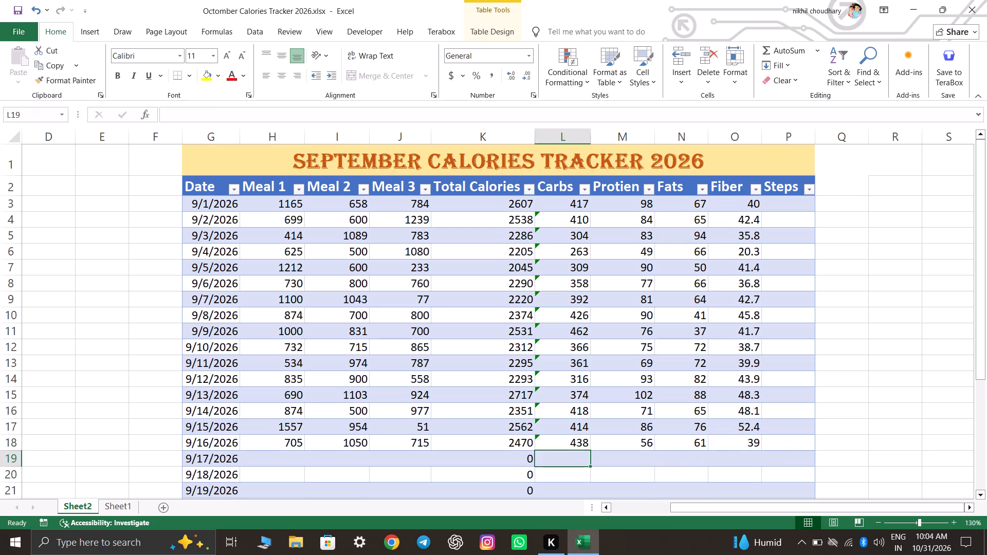
pyautogui.press('Left')
pyautogui.press('Left')
pyautogui.press('Left')
pyautogui.press('Left')
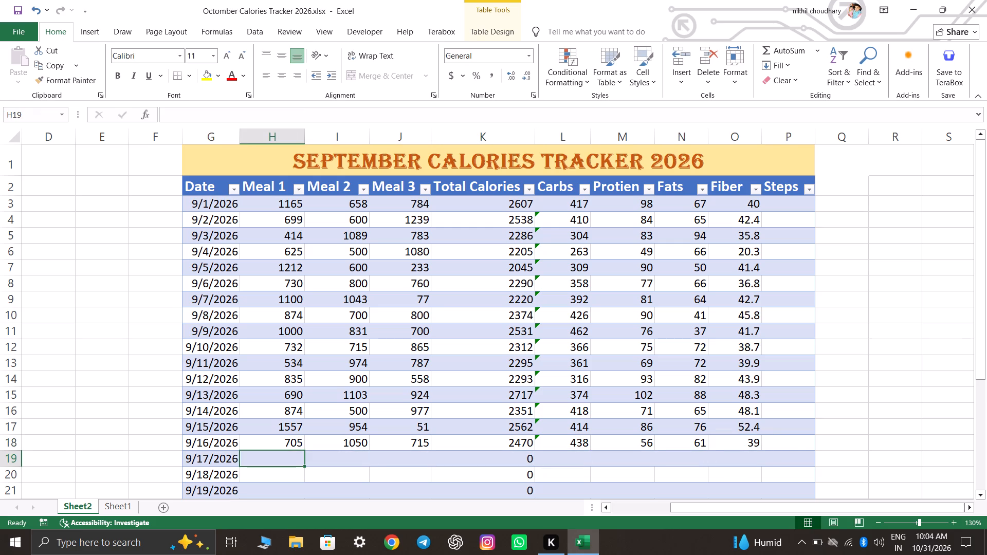
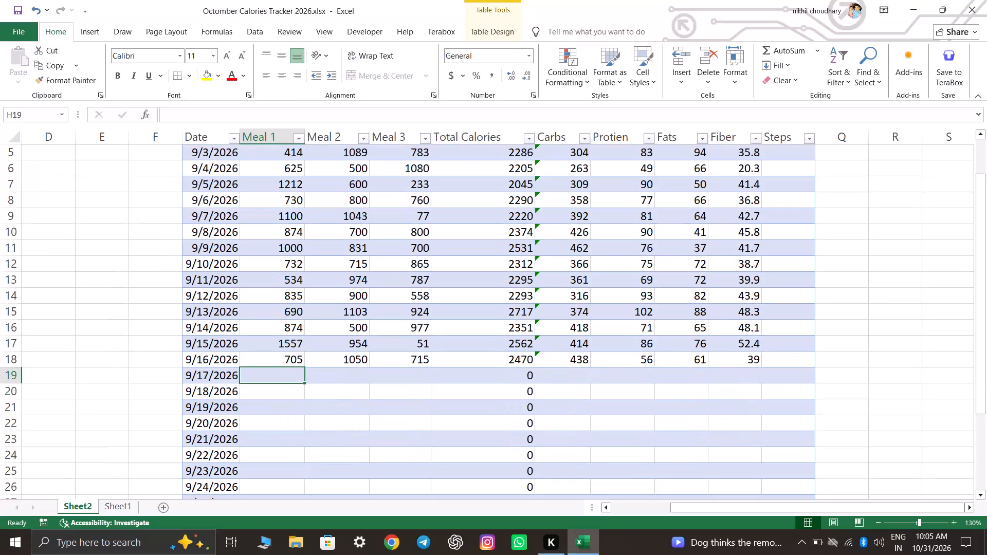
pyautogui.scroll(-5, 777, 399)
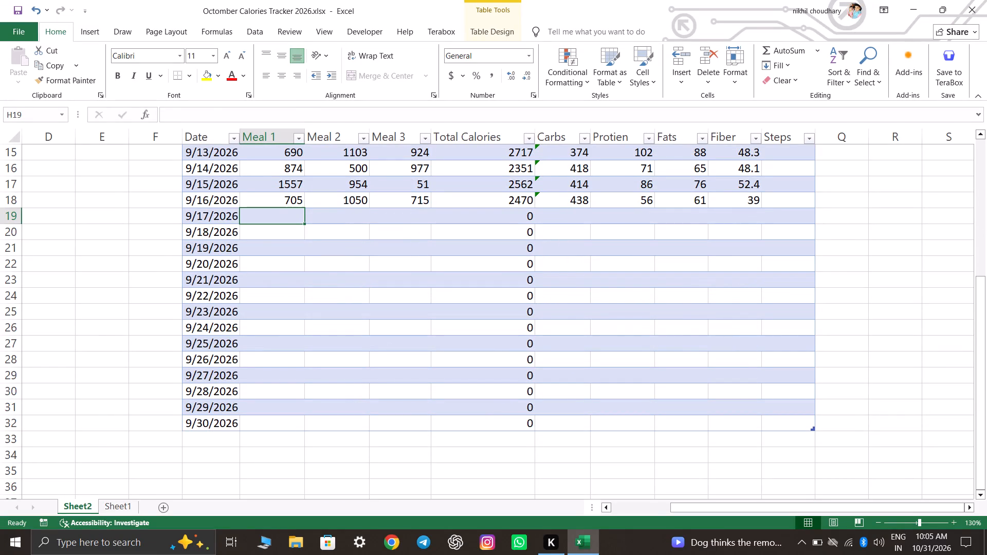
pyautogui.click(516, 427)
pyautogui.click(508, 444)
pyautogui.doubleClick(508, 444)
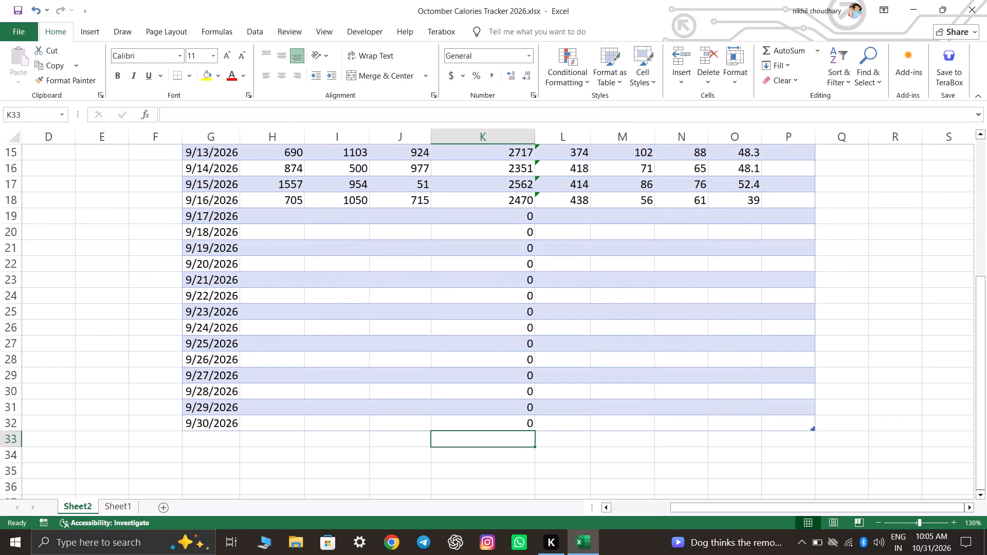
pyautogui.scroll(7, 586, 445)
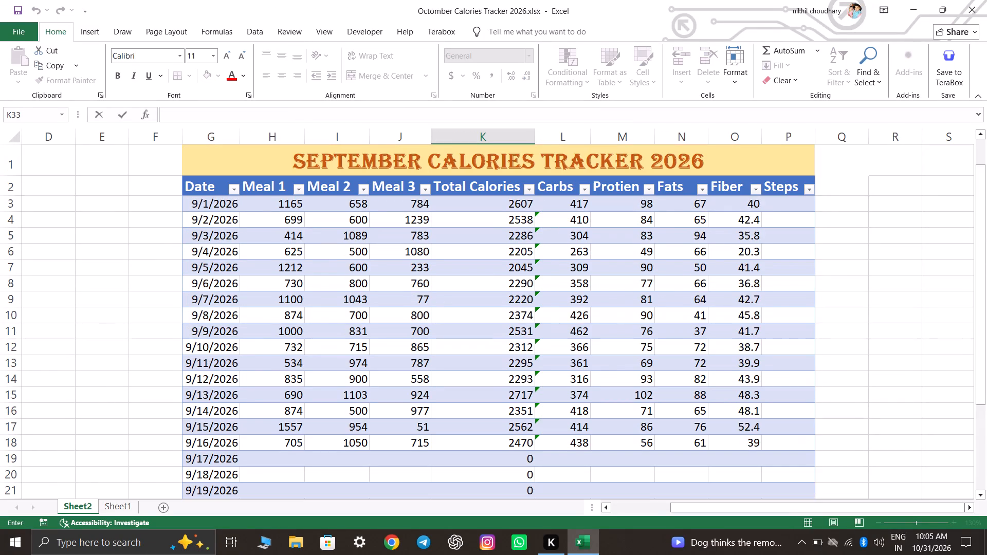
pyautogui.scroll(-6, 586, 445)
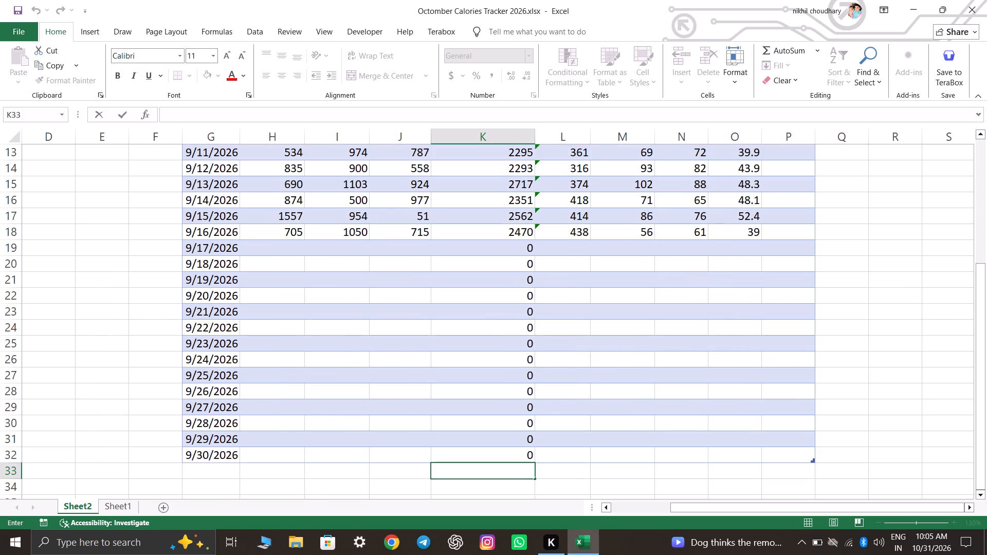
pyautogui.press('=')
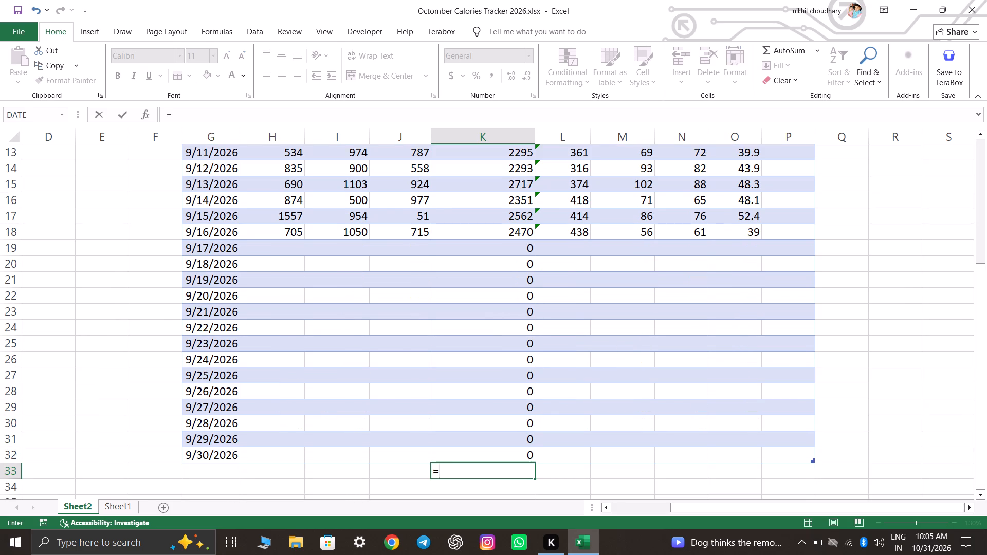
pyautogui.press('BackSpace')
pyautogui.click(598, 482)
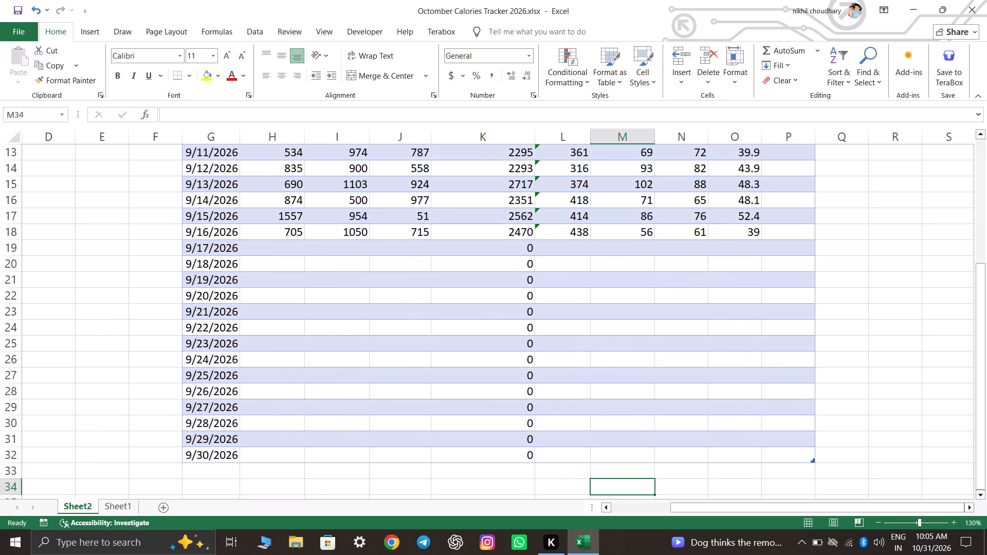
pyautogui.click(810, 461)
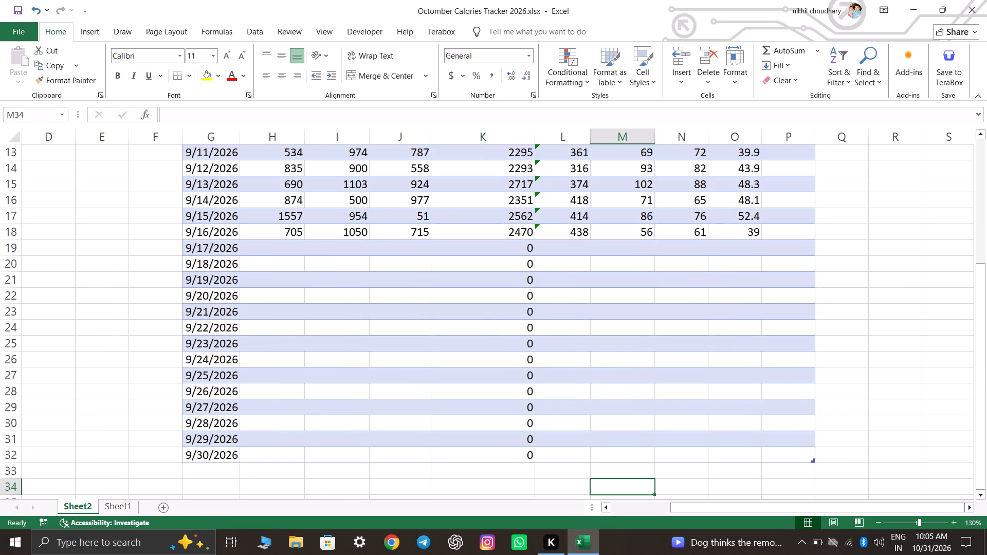
# Enter an AVERAGE formula over the whole Total Calories column, K3:K32, in cell K33 just below the 9/30/2026 total.
pyautogui.click(513, 461)
pyautogui.click(522, 475)
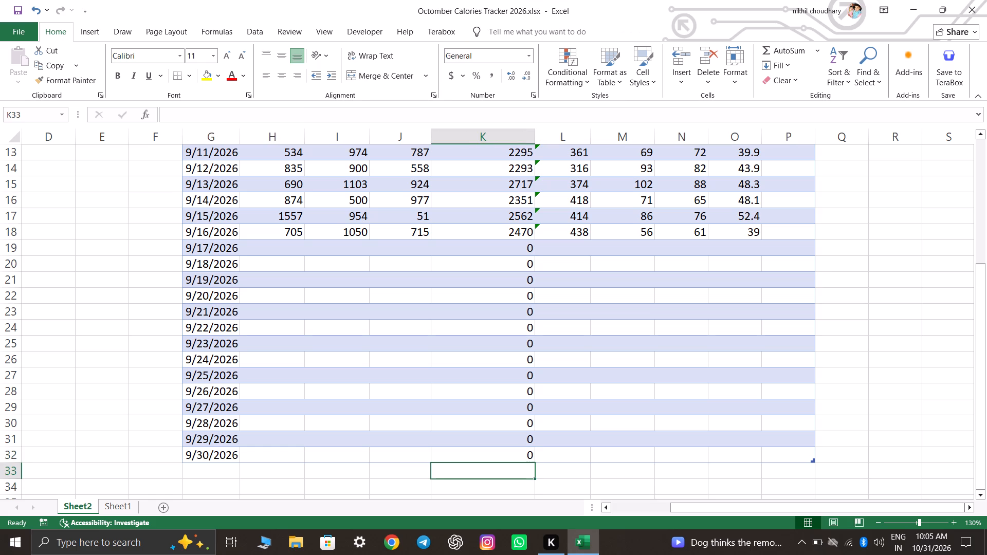
pyautogui.press('=')
pyautogui.hotkey('shift', 'a')
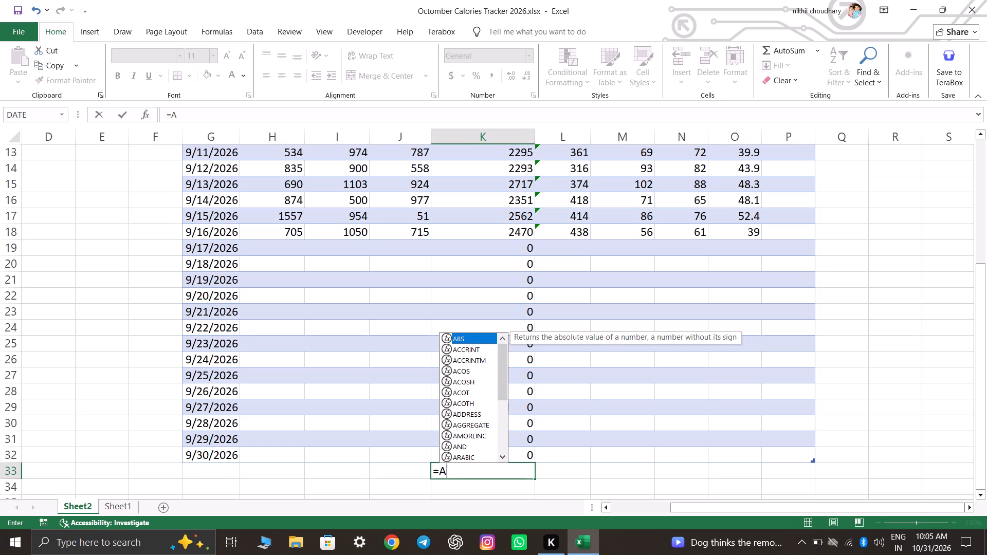
pyautogui.press('Down')
pyautogui.press('Down')
pyautogui.press('Down')
pyautogui.press('Down')
pyautogui.press('Down')
pyautogui.press('Down')
pyautogui.press('Down')
pyautogui.press('Down')
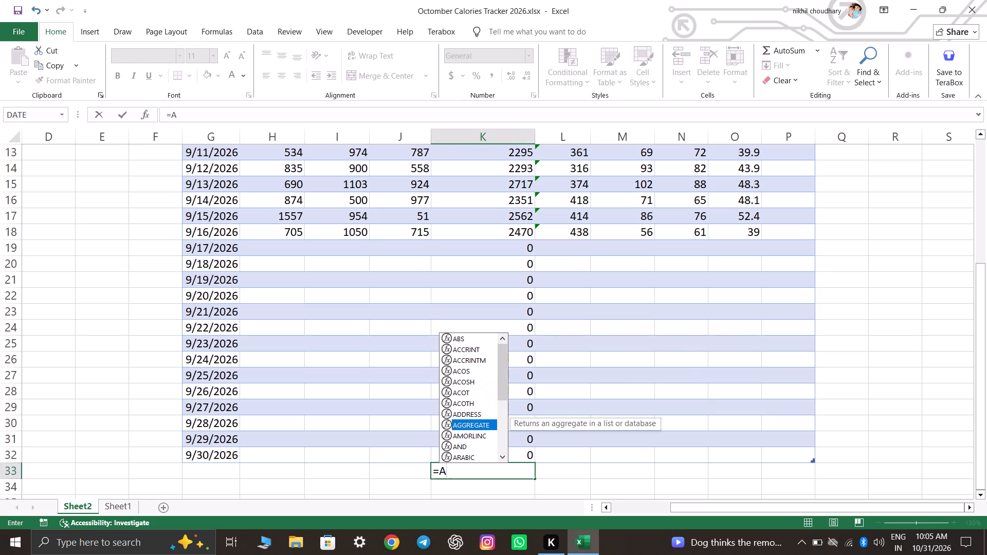
pyautogui.press('v')
pyautogui.press('Down')
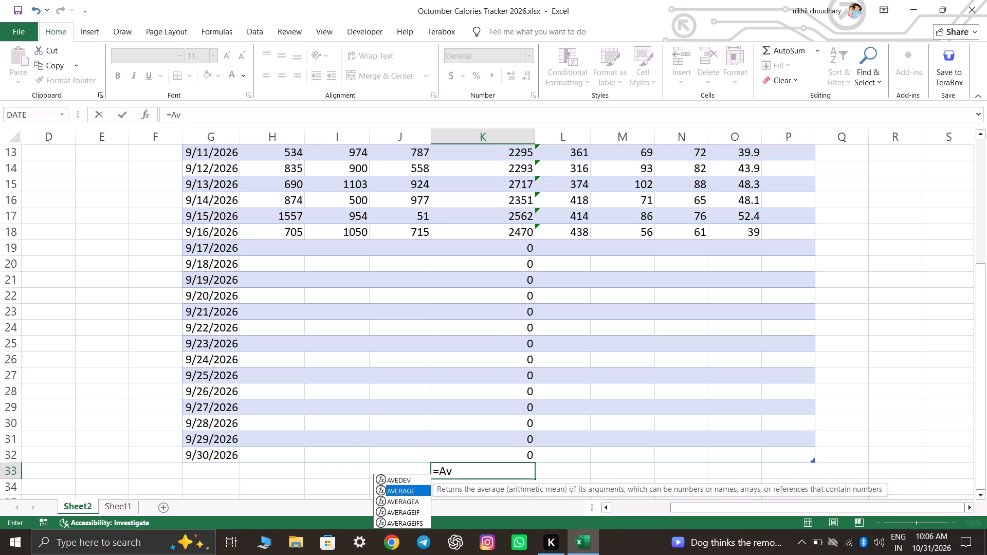
pyautogui.press('Tab')
pyautogui.scroll(5, 484, 452)
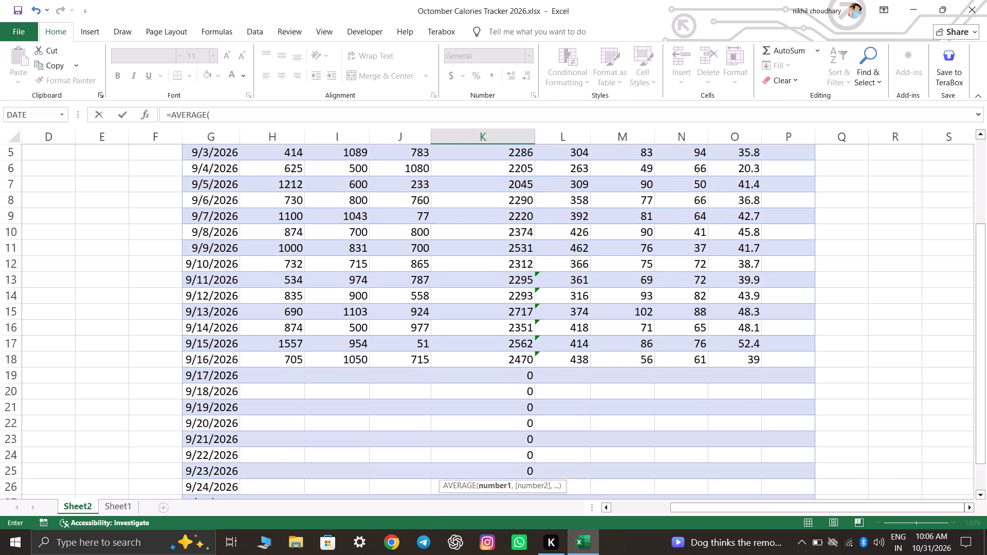
pyautogui.scroll(2, 484, 451)
pyautogui.moveTo(516, 209); pyautogui.dragTo(515, 460)
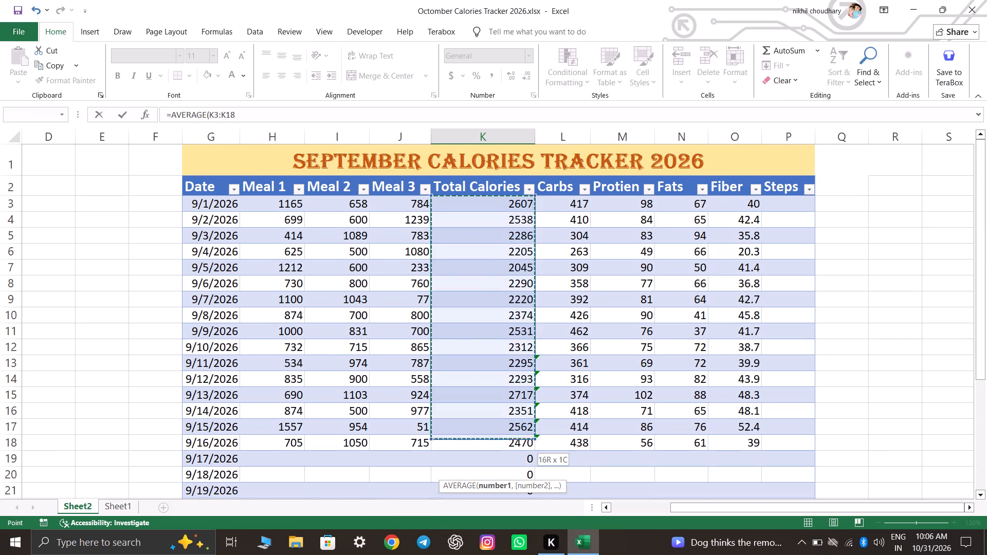
pyautogui.moveTo(515, 460); pyautogui.dragTo(521, 522)
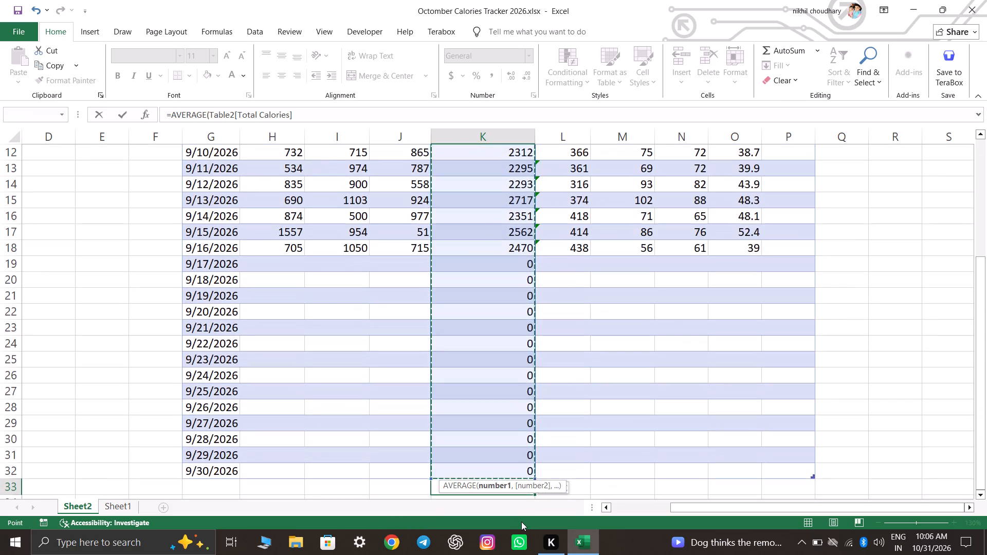
pyautogui.moveTo(521, 522); pyautogui.dragTo(523, 401)
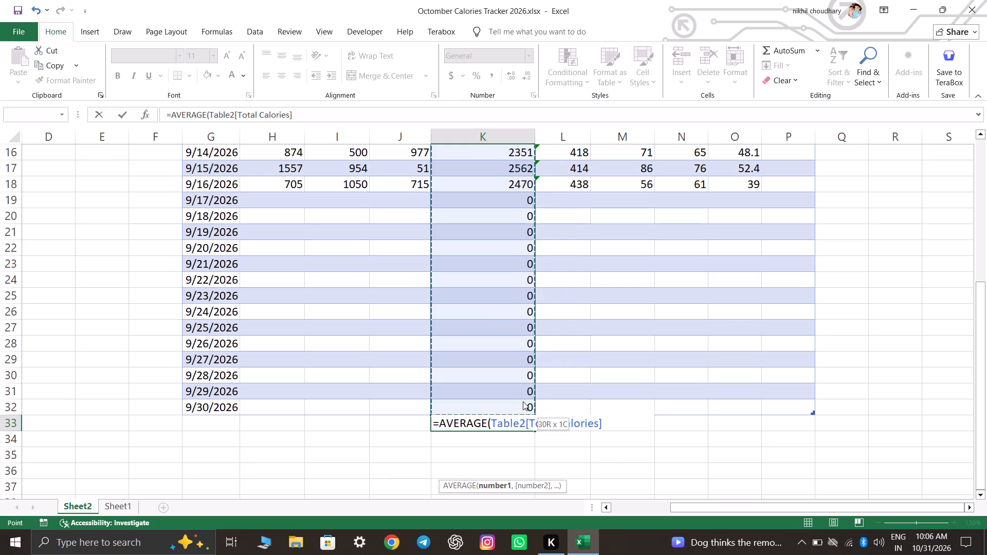
pyautogui.moveTo(523, 401); pyautogui.dragTo(523, 402)
pyautogui.click(661, 453)
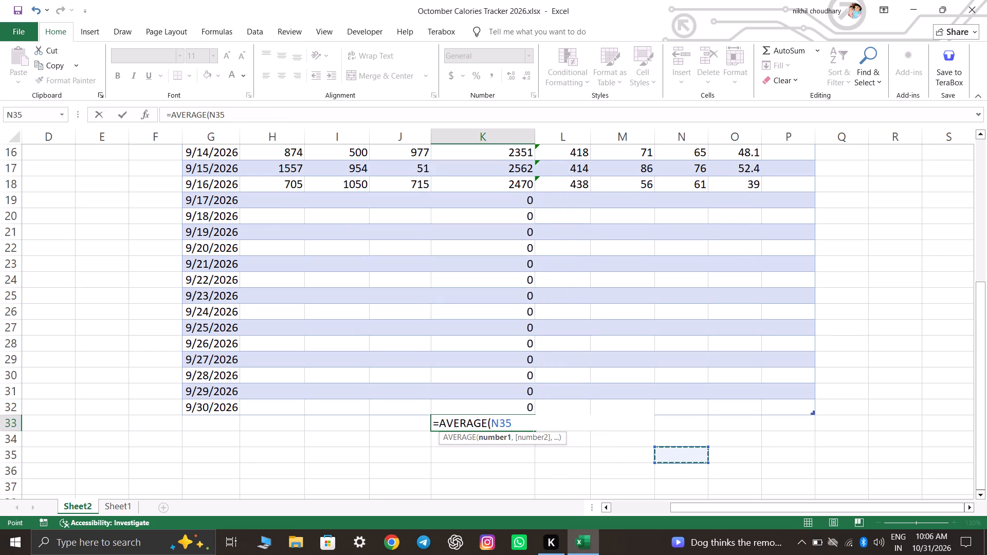
pyautogui.scroll(7, 501, 395)
pyautogui.moveTo(495, 170); pyautogui.dragTo(528, 499)
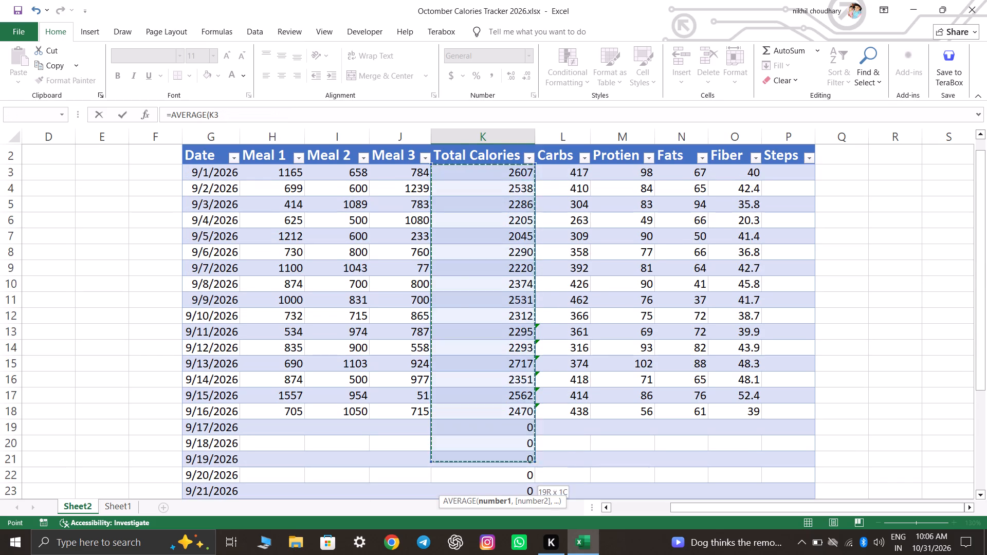
pyautogui.moveTo(528, 499); pyautogui.dragTo(518, 452)
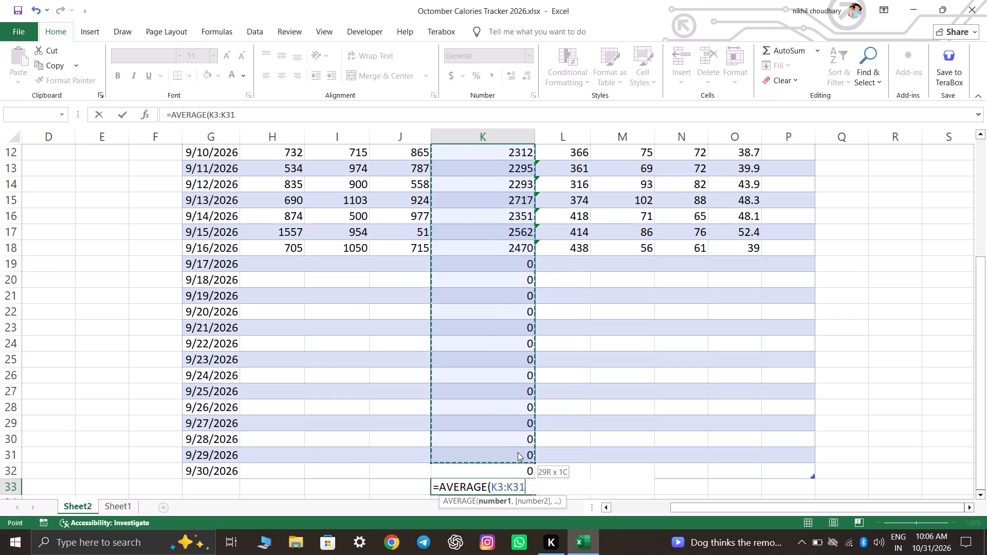
pyautogui.moveTo(518, 452); pyautogui.dragTo(517, 466)
pyautogui.press('Return')
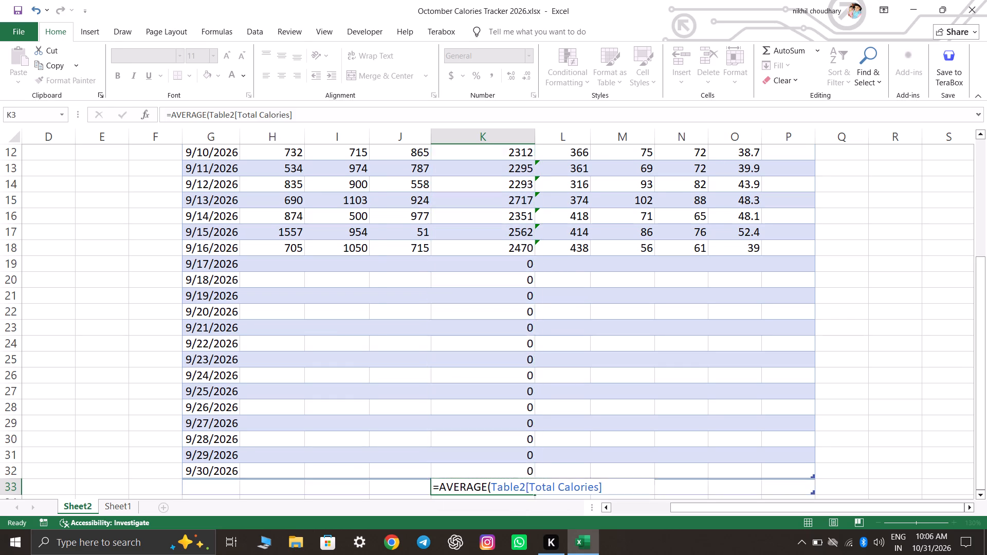
pyautogui.click(671, 482)
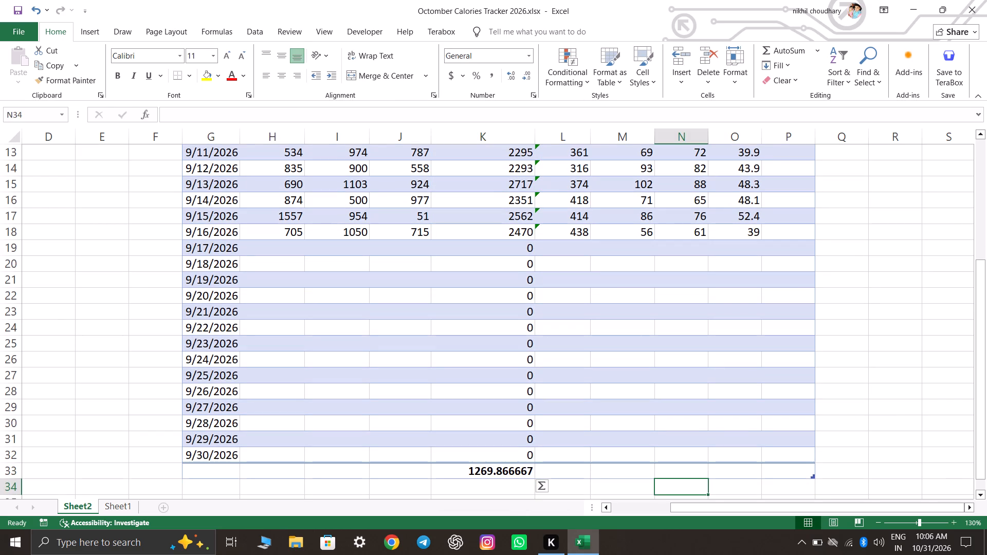
# Set the Carbs cell in the table's total row 33 to show the column's Average.
pyautogui.click(520, 470)
pyautogui.click(561, 469)
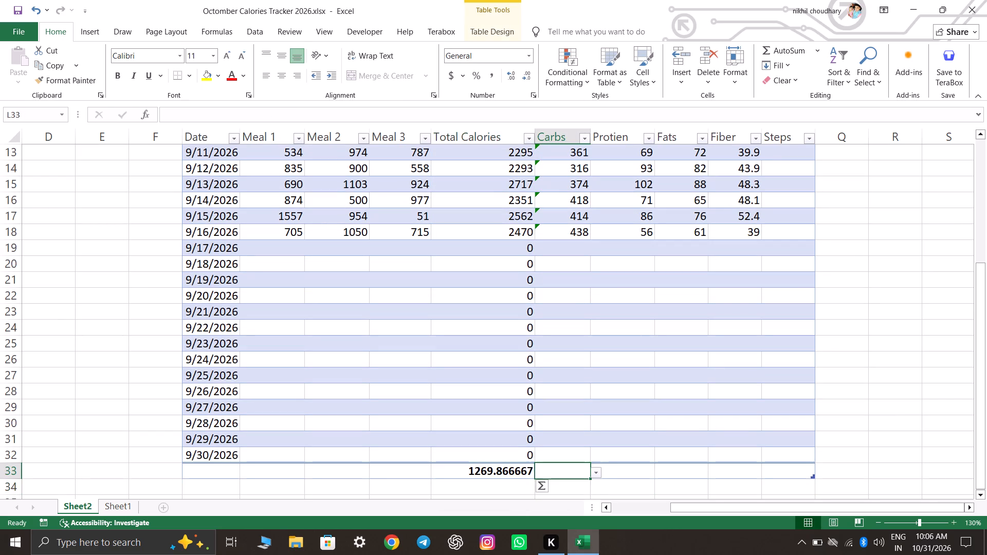
pyautogui.click(602, 473)
pyautogui.click(579, 474)
pyautogui.click(593, 473)
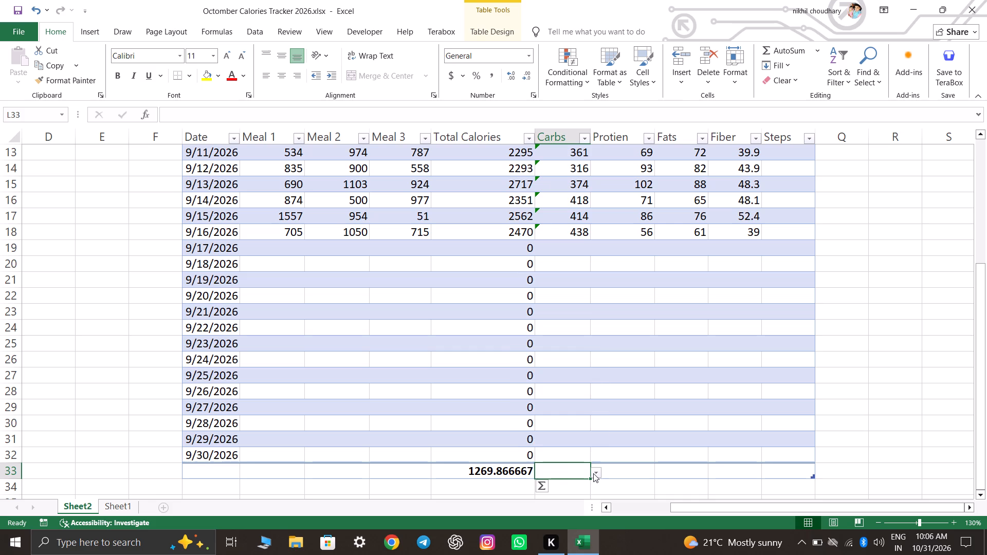
pyautogui.click(550, 365)
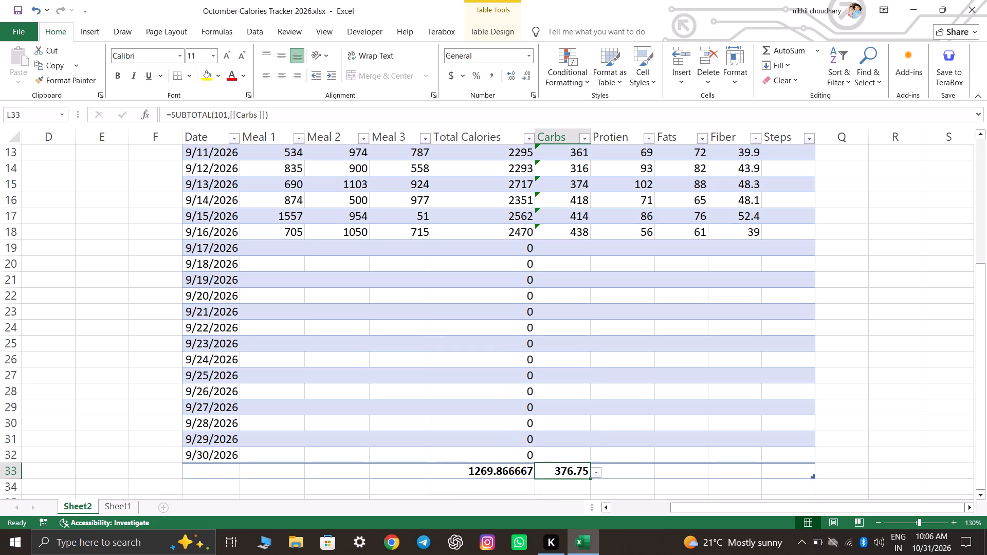
# Set the Protien and Fats cells in total row 33 to show each column's Average.
pyautogui.click(641, 470)
pyautogui.click(659, 470)
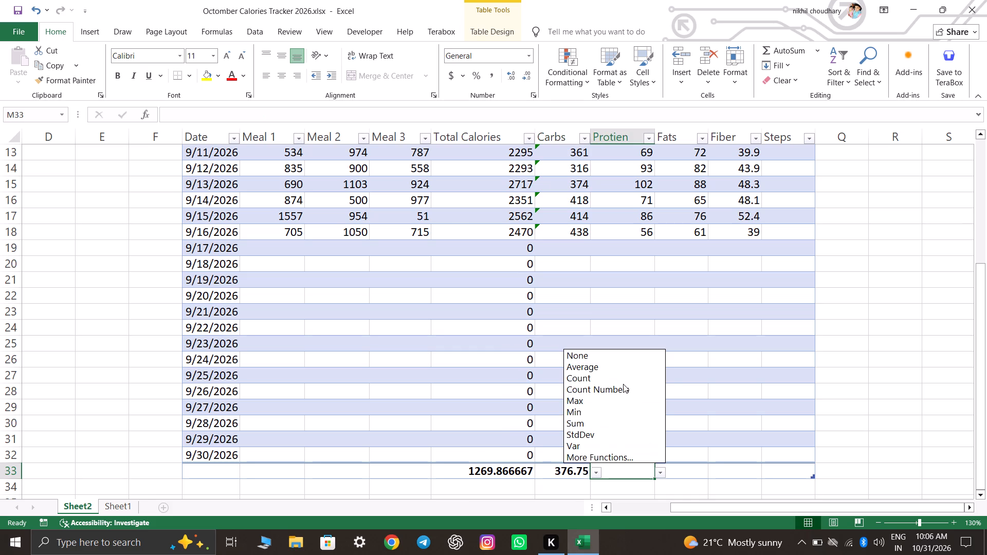
pyautogui.click(612, 365)
pyautogui.click(694, 470)
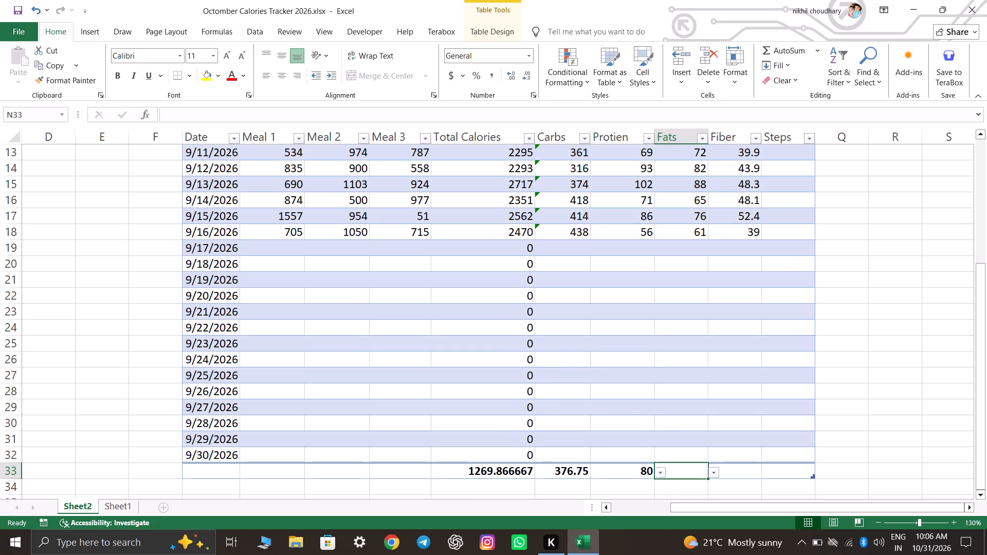
pyautogui.click(714, 475)
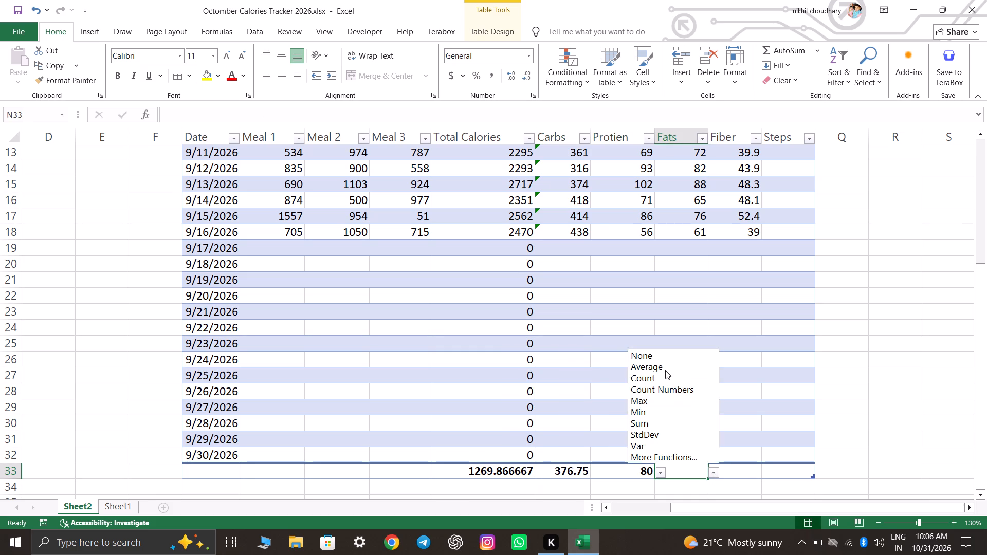
pyautogui.click(665, 370)
# Set the Fiber cell in total row 33 to show the column's Average.
pyautogui.click(743, 478)
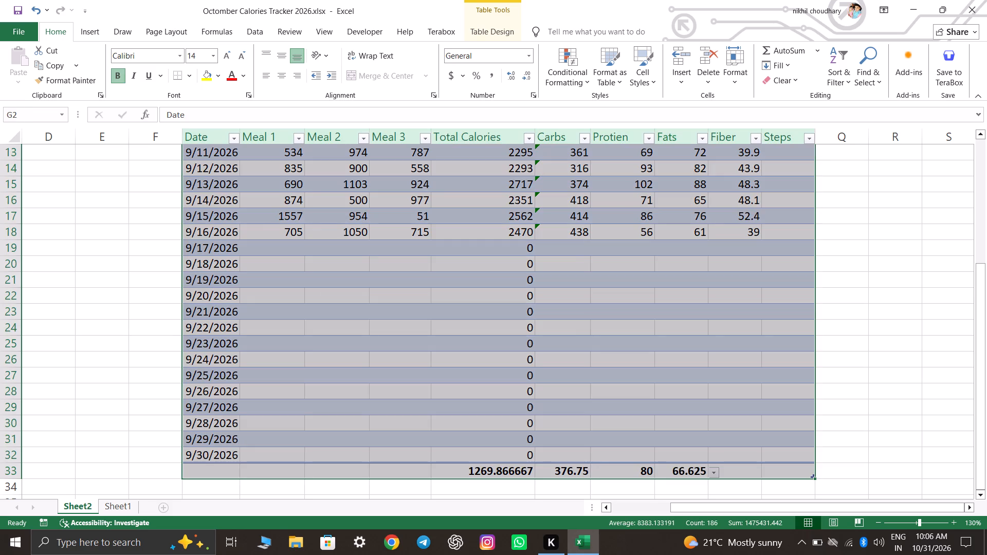
pyautogui.click(745, 468)
pyautogui.click(767, 473)
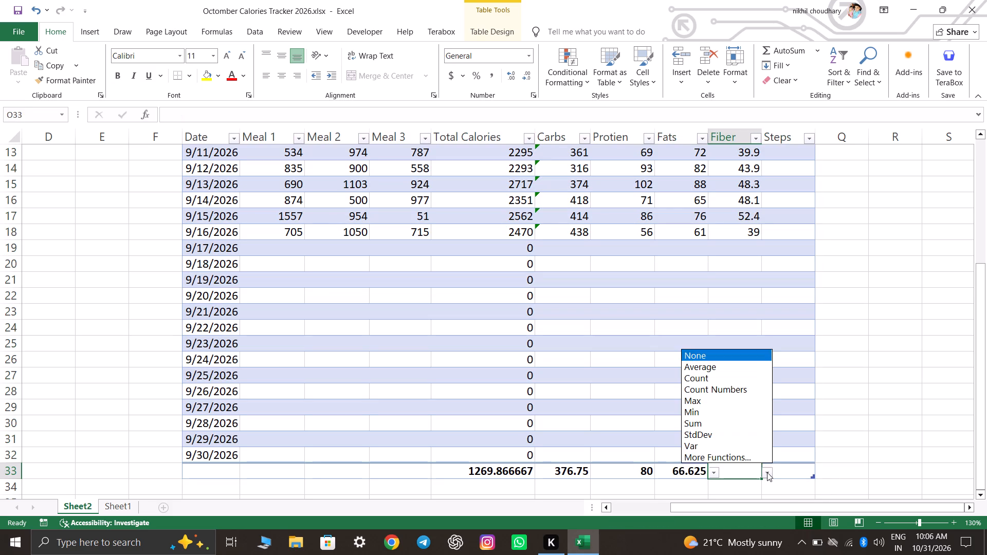
pyautogui.click(726, 366)
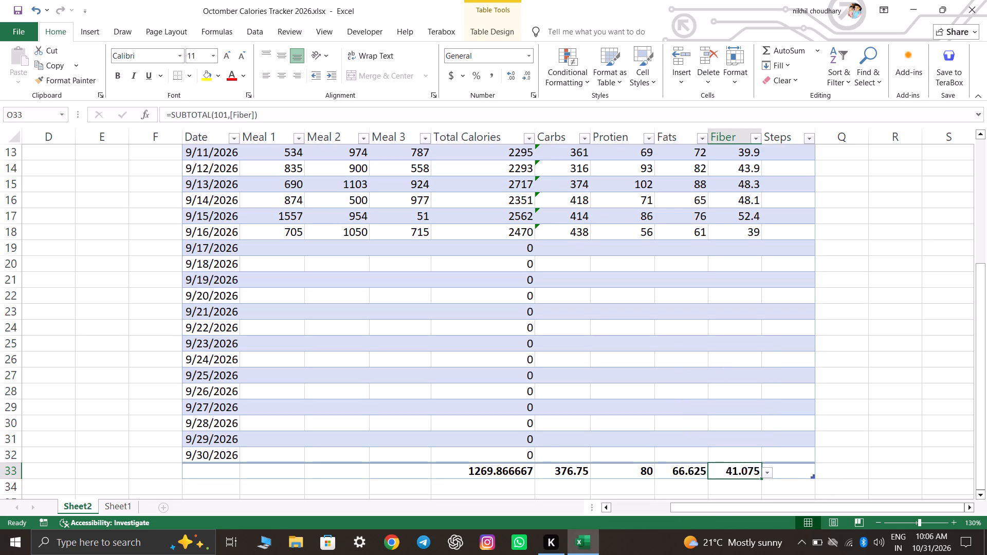
# Return to the empty 9/17/2026 Meal 1 cell to resume the daily entries.
pyautogui.click(880, 464)
pyautogui.scroll(9, 873, 432)
pyautogui.scroll(-2, 881, 420)
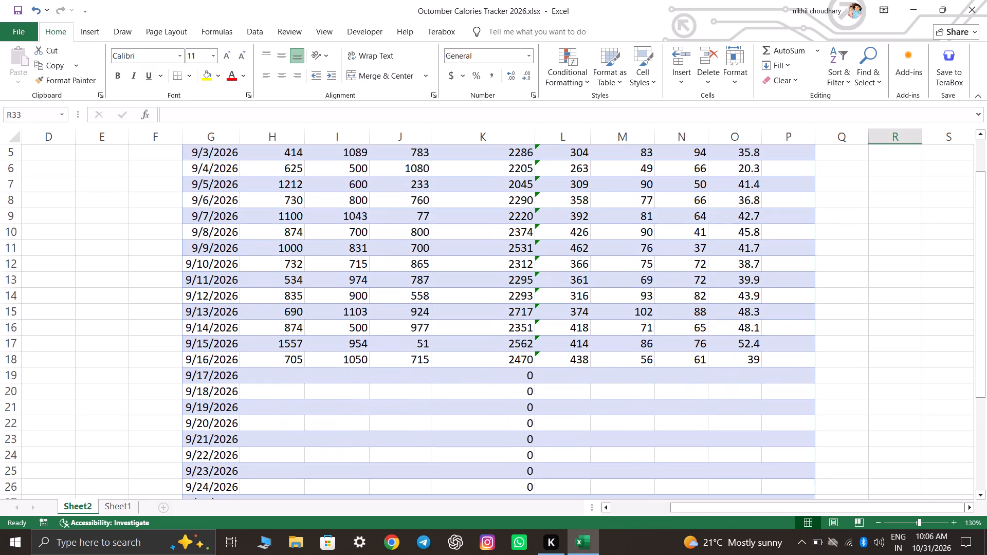
pyautogui.scroll(-6, 921, 401)
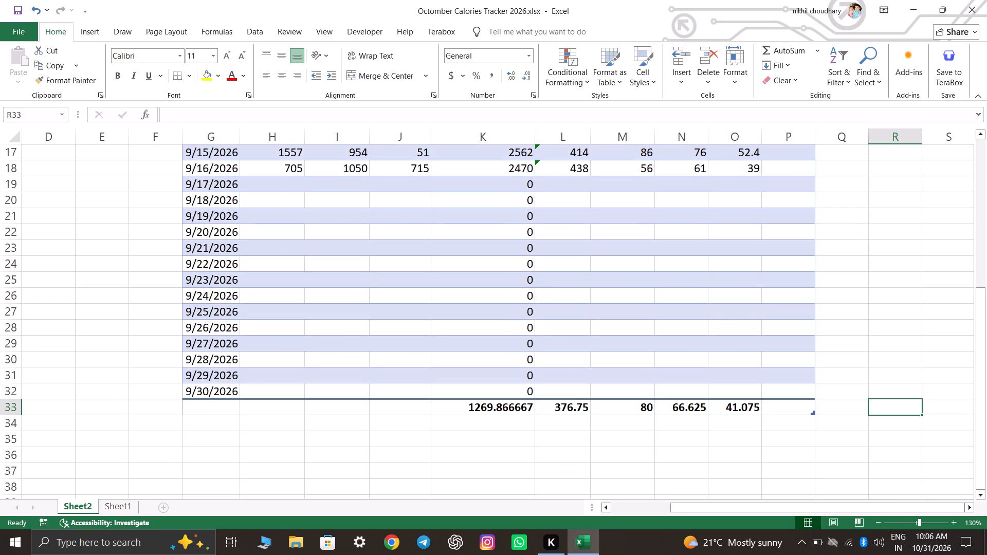
pyautogui.scroll(4, 832, 435)
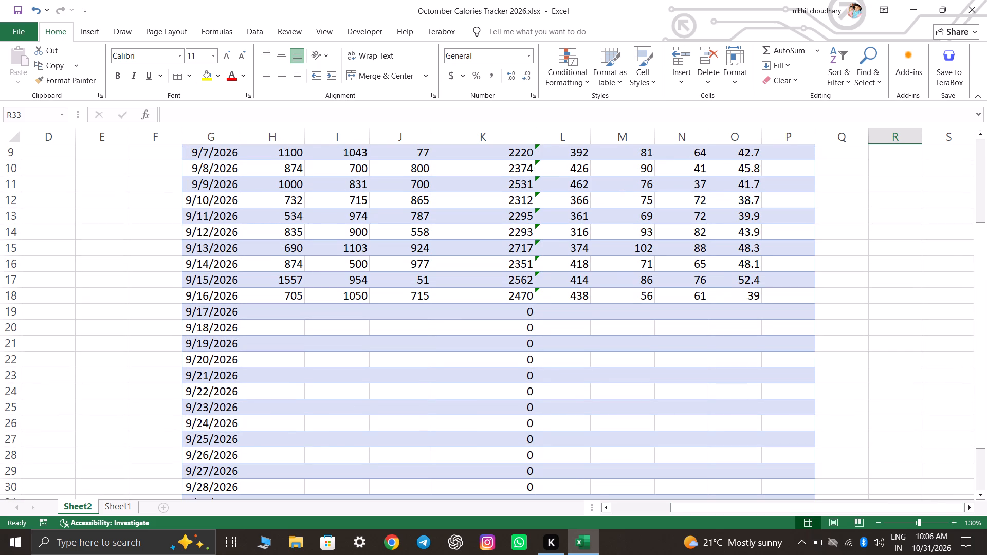
pyautogui.click(289, 314)
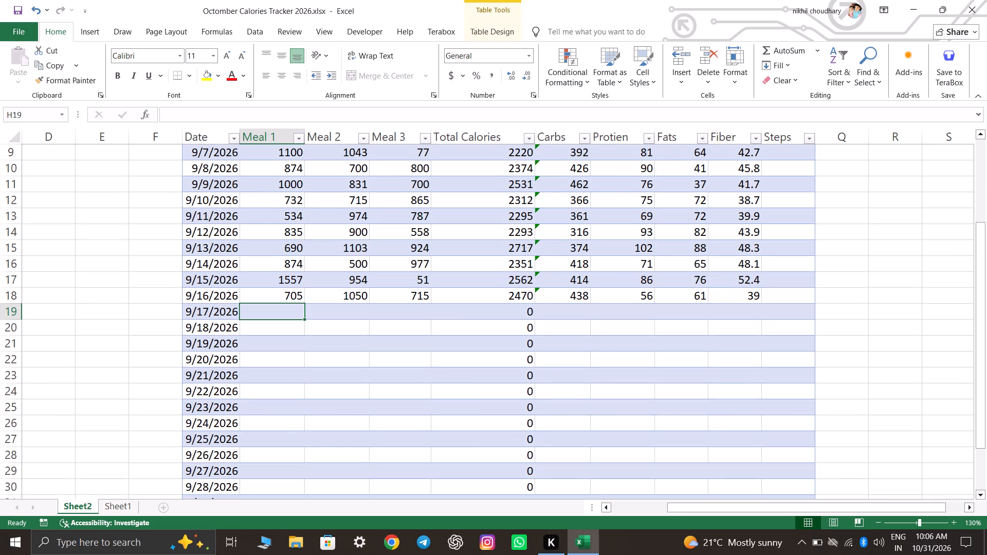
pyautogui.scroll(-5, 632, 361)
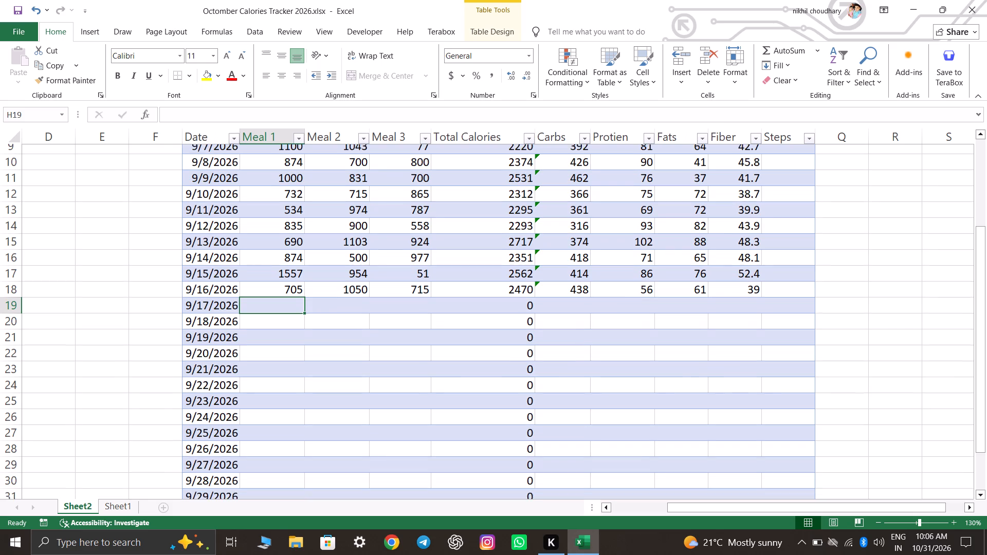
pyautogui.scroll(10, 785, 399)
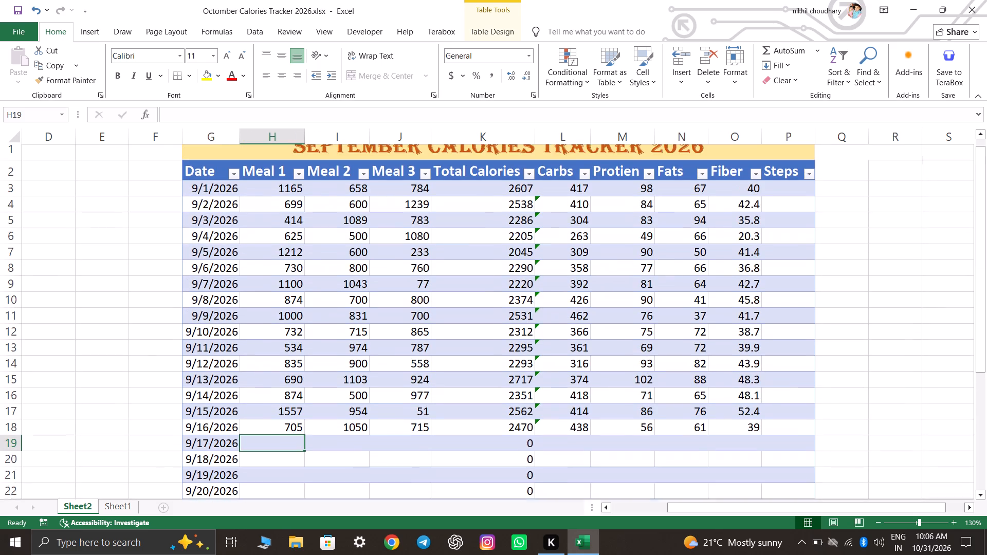
# Apply the light orange table style with full gridlines and banded rows to the whole September tracker table.
pyautogui.scroll(2, 785, 399)
pyautogui.moveTo(211, 181); pyautogui.dragTo(668, 372)
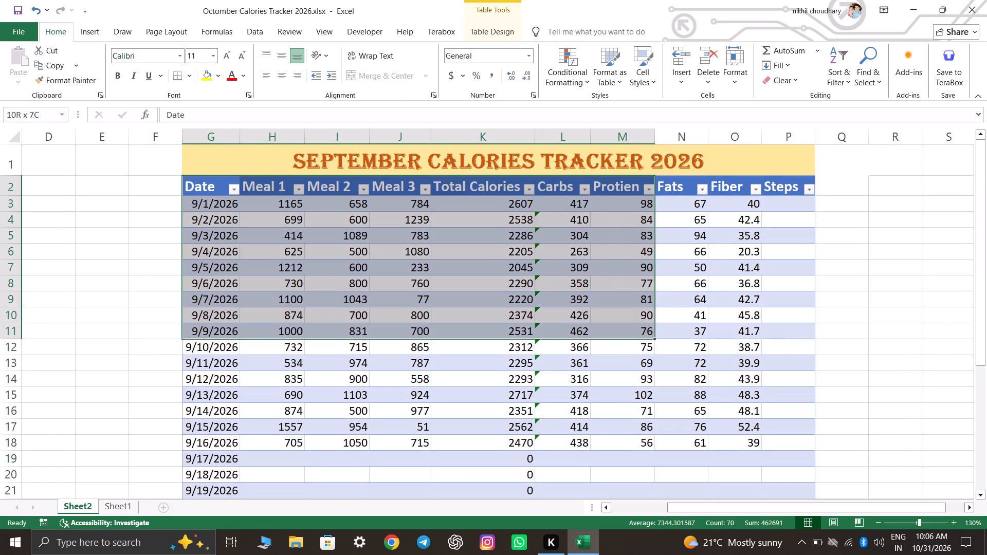
pyautogui.moveTo(668, 372); pyautogui.dragTo(761, 499)
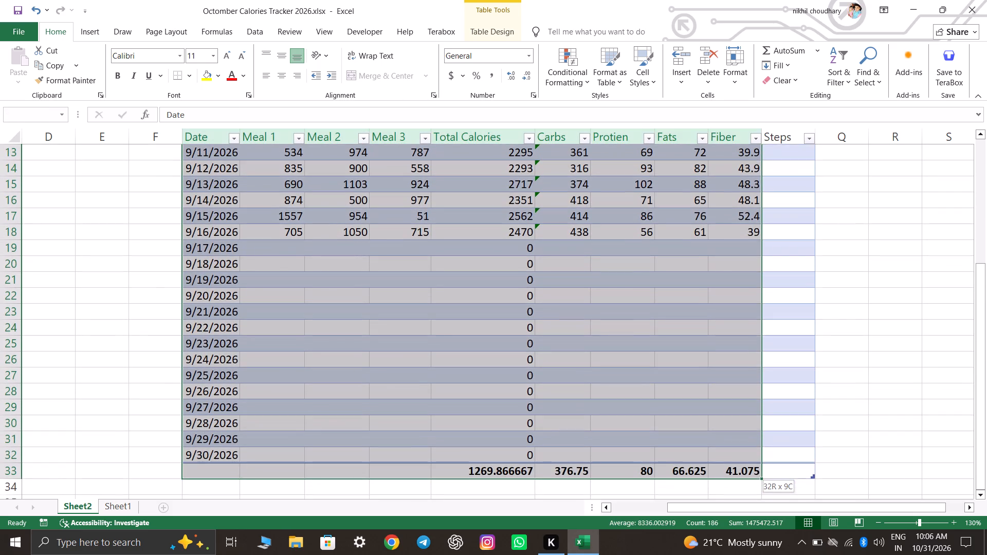
pyautogui.moveTo(761, 499); pyautogui.dragTo(793, 476)
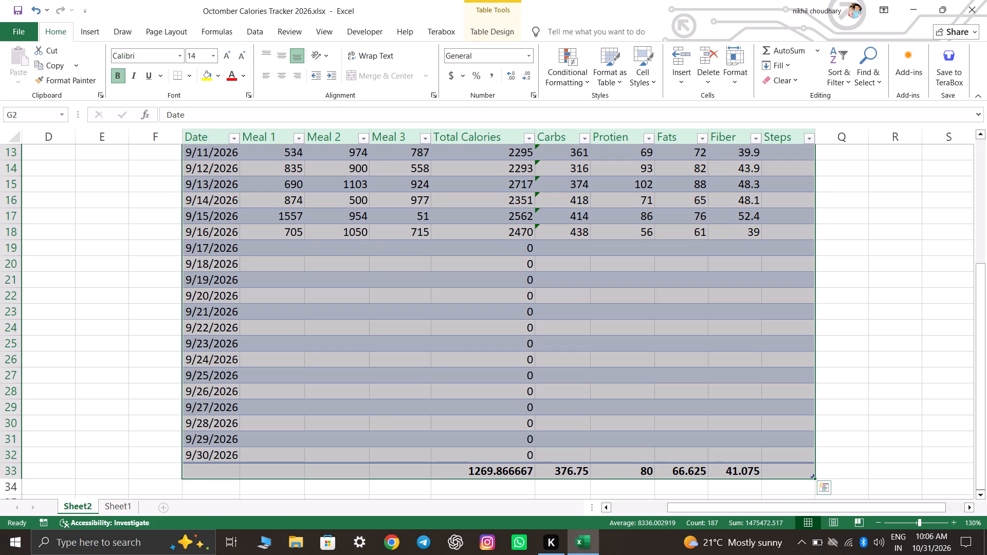
pyautogui.scroll(3, 849, 388)
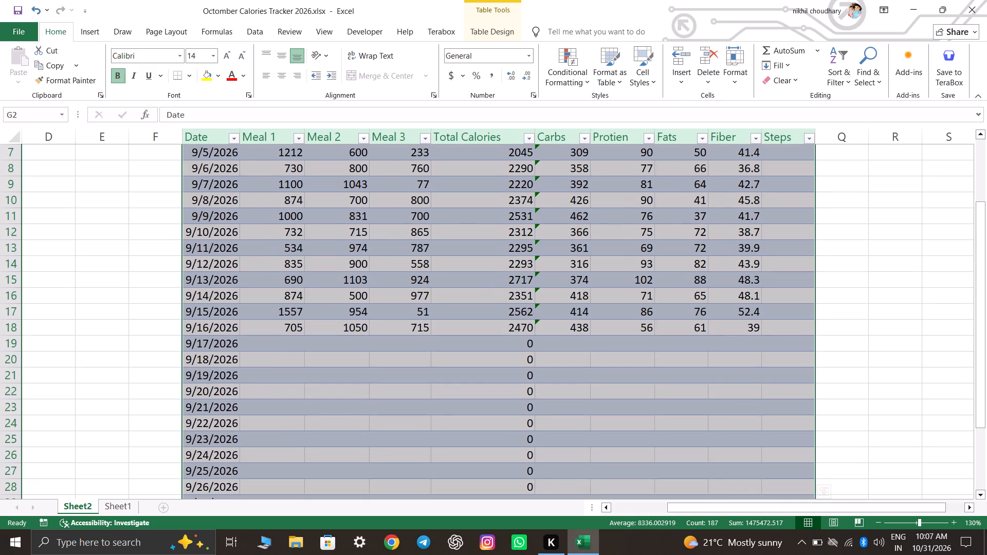
pyautogui.scroll(5, 847, 393)
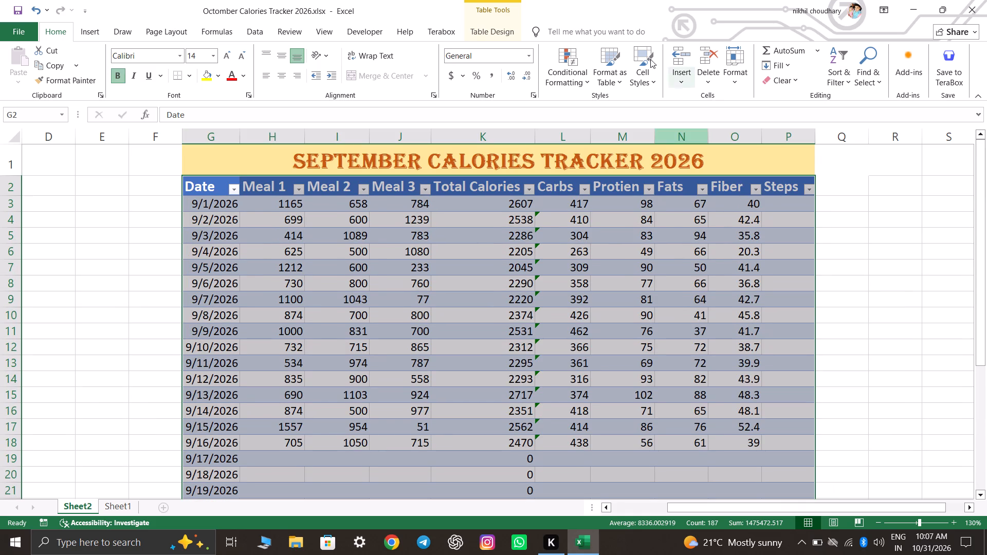
pyautogui.click(492, 27)
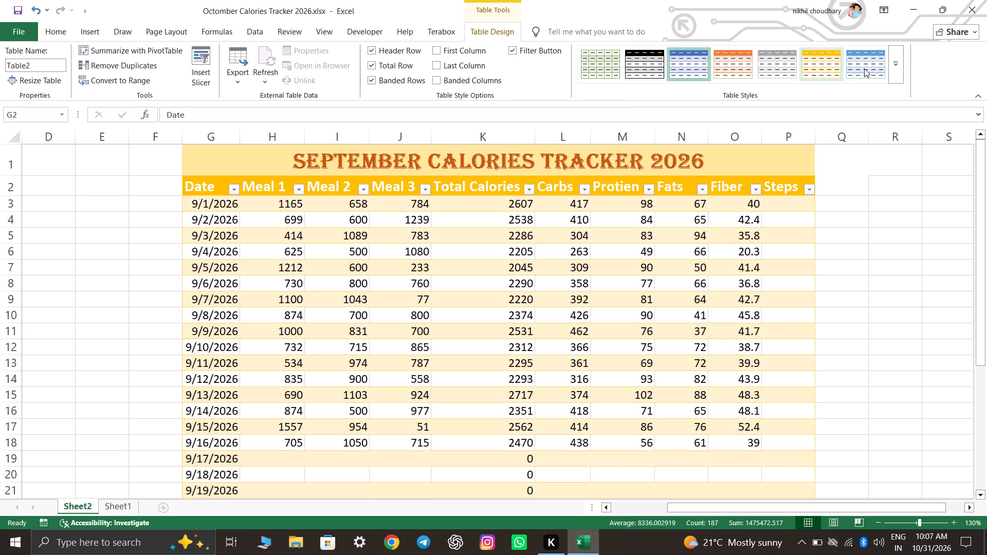
pyautogui.click(900, 67)
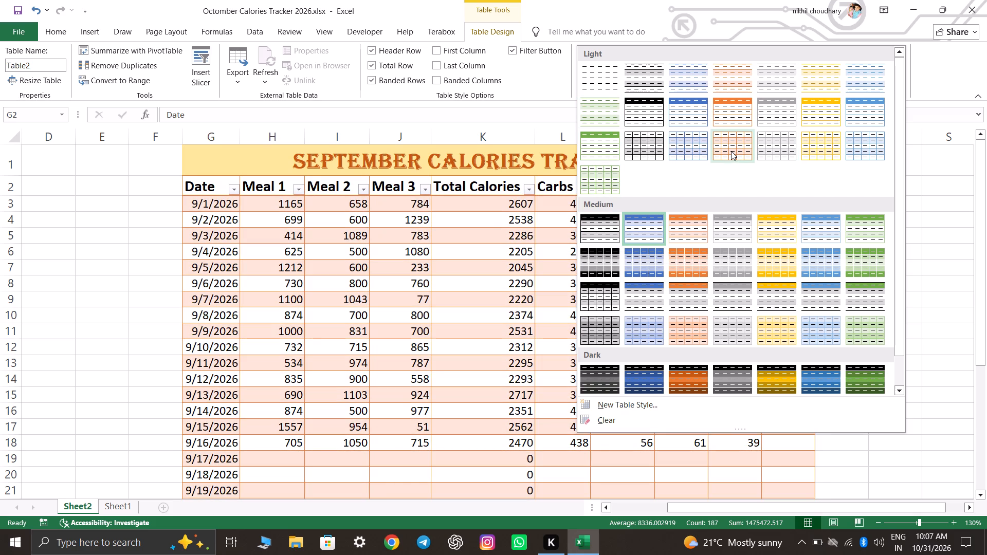
pyautogui.click(731, 151)
pyautogui.click(950, 313)
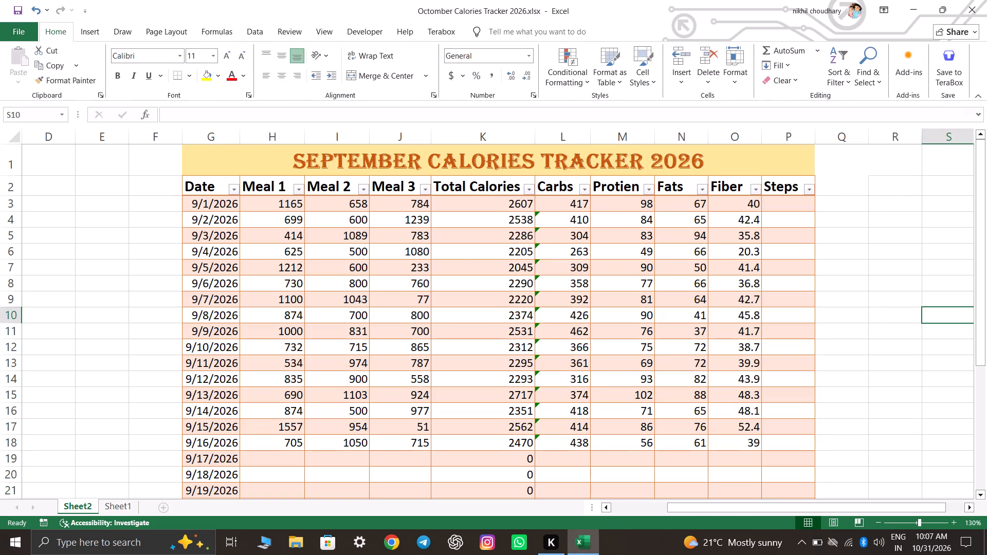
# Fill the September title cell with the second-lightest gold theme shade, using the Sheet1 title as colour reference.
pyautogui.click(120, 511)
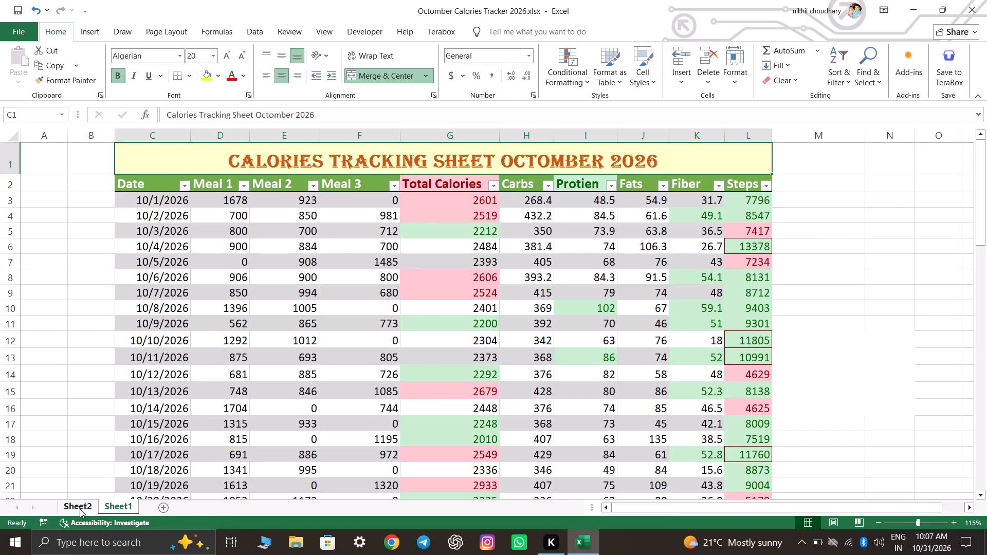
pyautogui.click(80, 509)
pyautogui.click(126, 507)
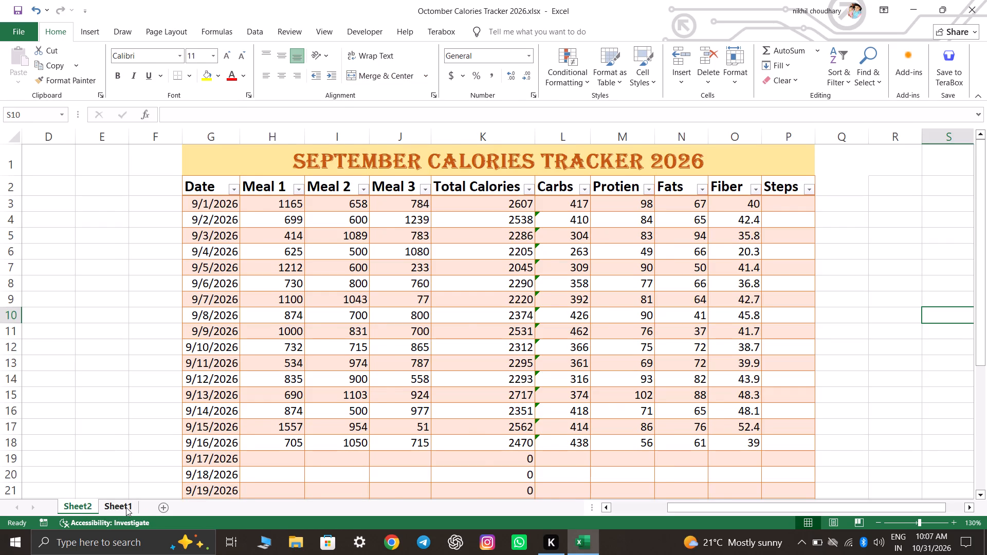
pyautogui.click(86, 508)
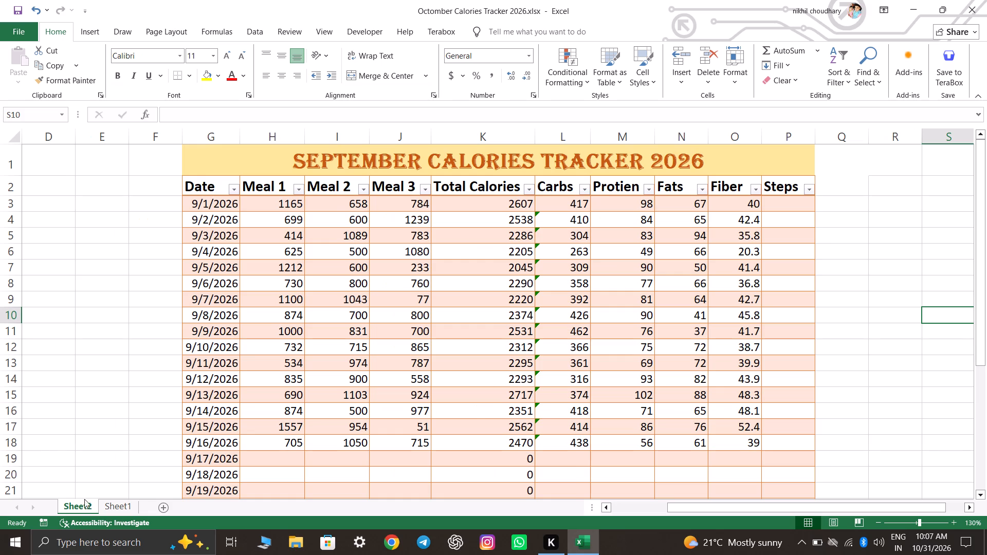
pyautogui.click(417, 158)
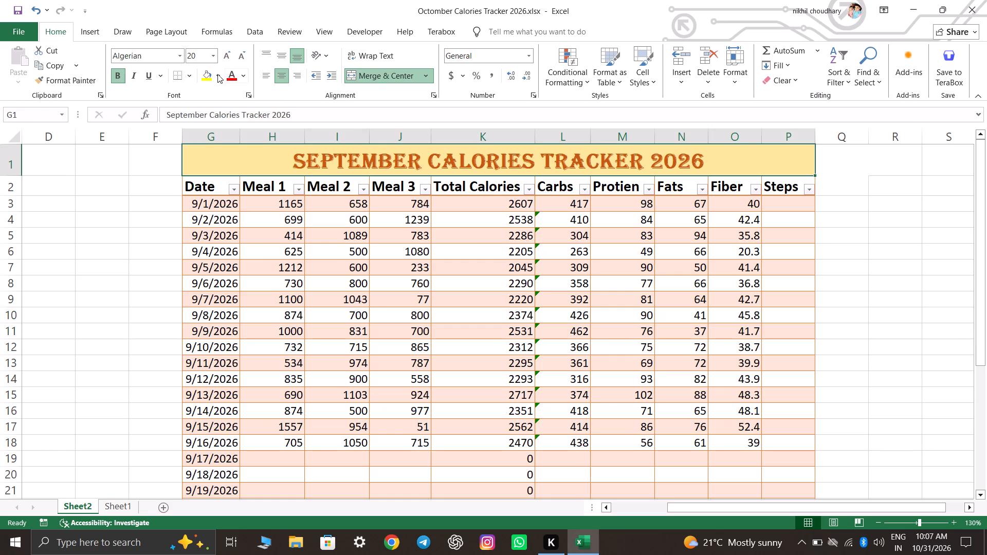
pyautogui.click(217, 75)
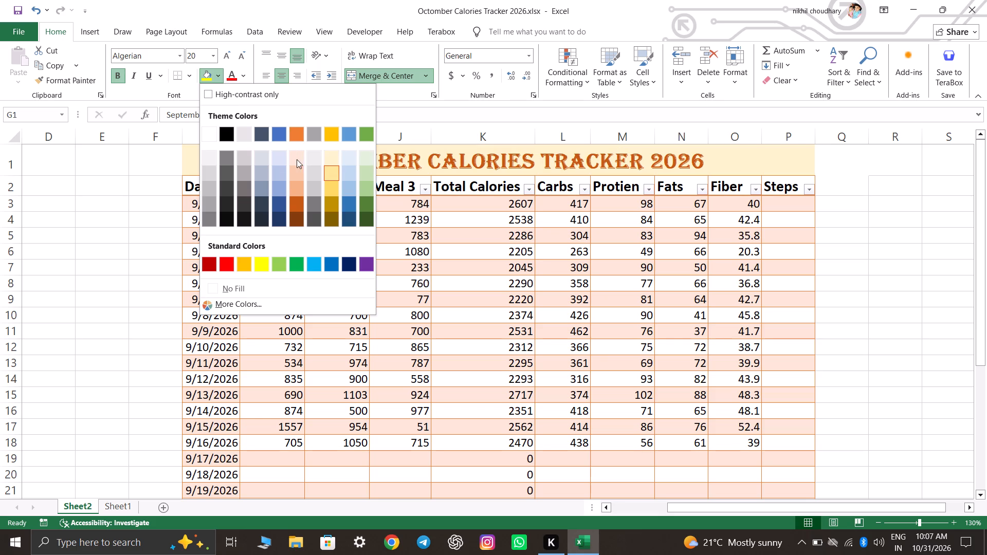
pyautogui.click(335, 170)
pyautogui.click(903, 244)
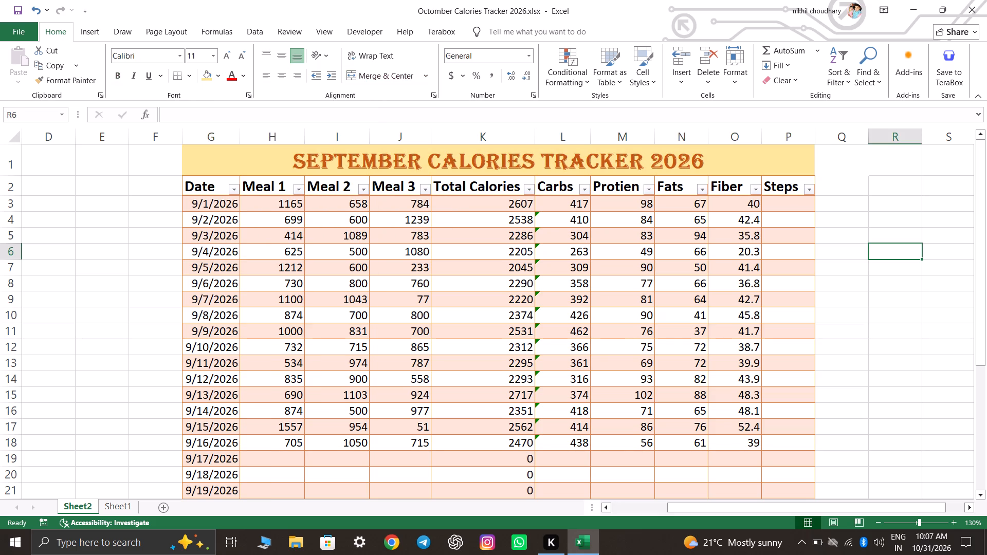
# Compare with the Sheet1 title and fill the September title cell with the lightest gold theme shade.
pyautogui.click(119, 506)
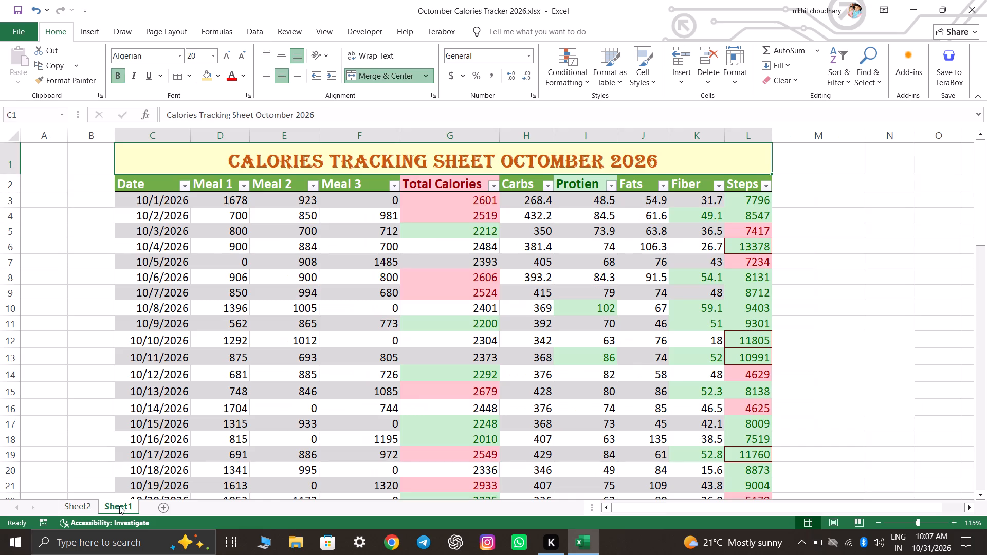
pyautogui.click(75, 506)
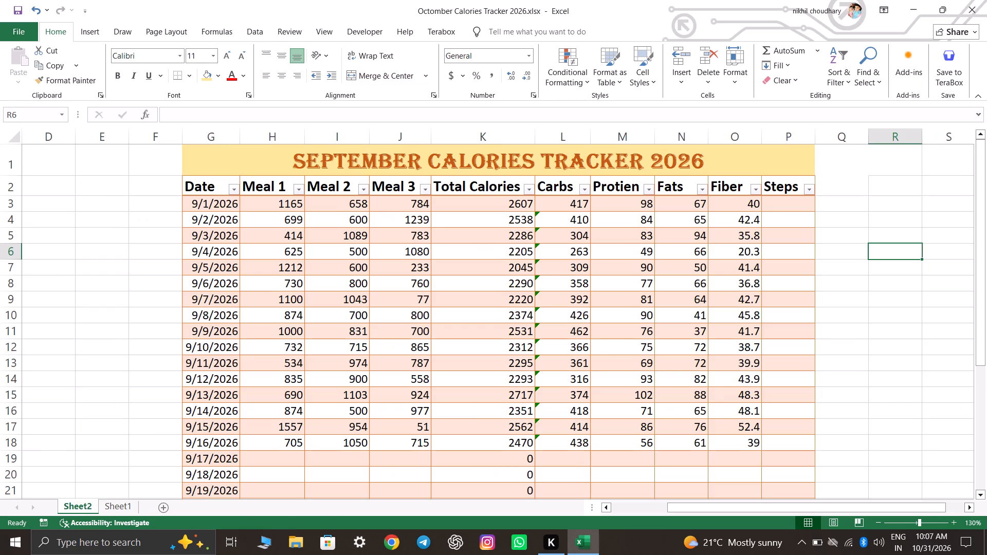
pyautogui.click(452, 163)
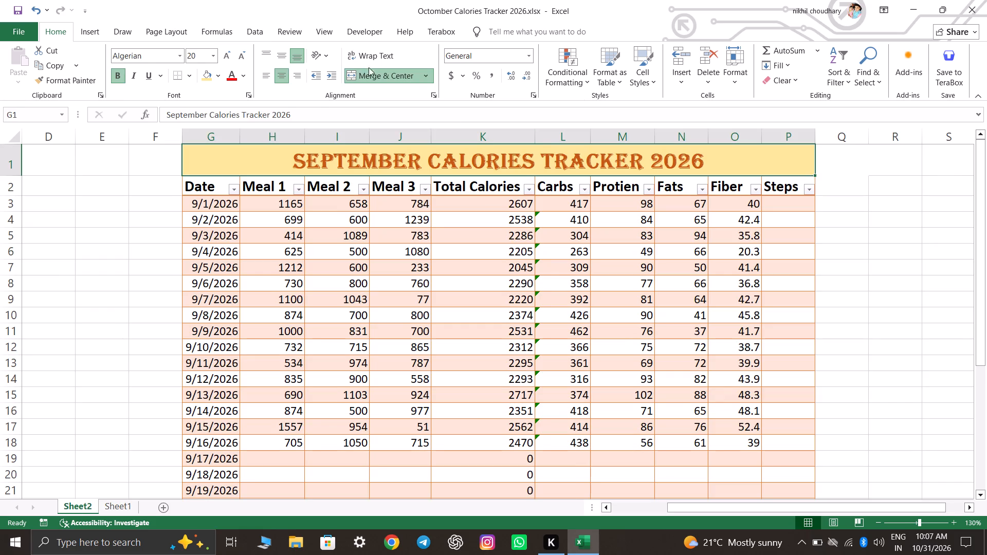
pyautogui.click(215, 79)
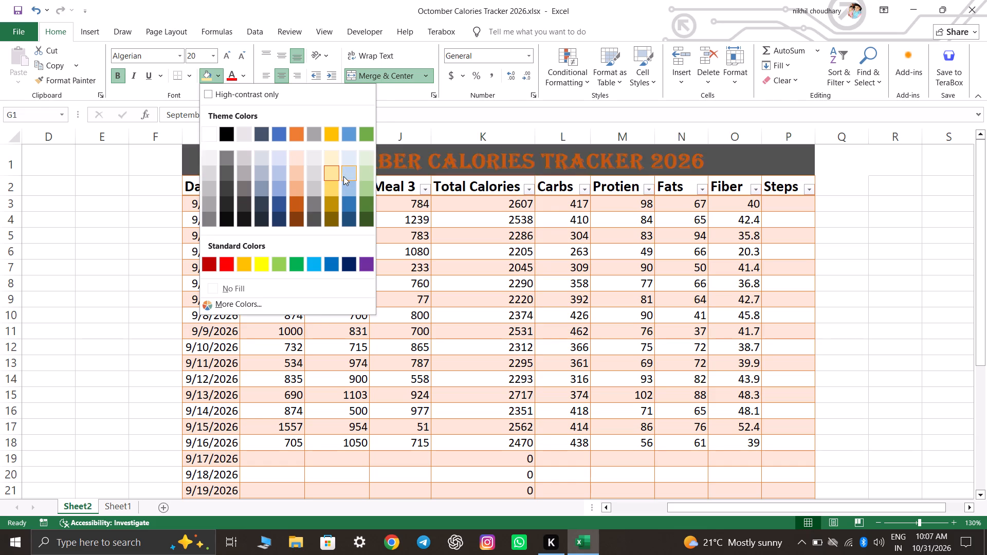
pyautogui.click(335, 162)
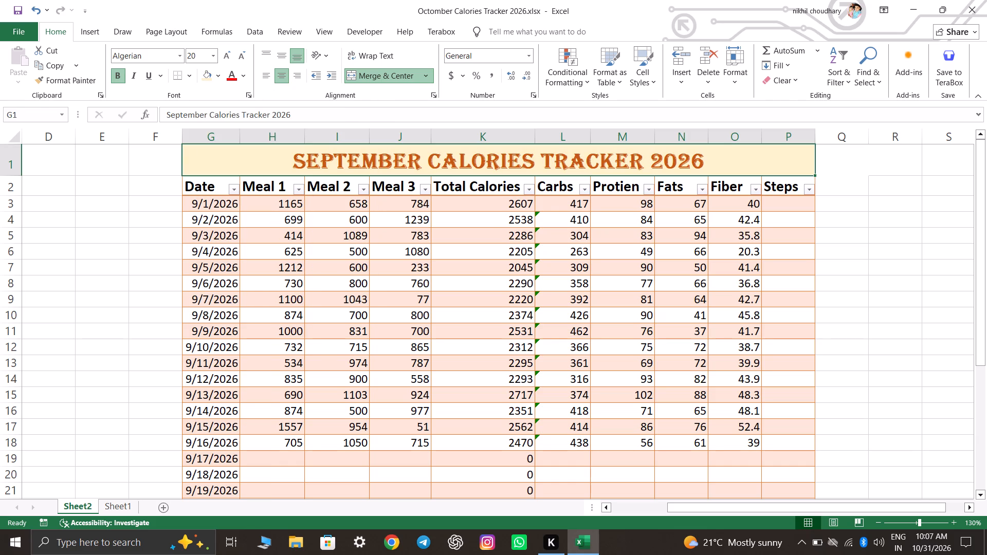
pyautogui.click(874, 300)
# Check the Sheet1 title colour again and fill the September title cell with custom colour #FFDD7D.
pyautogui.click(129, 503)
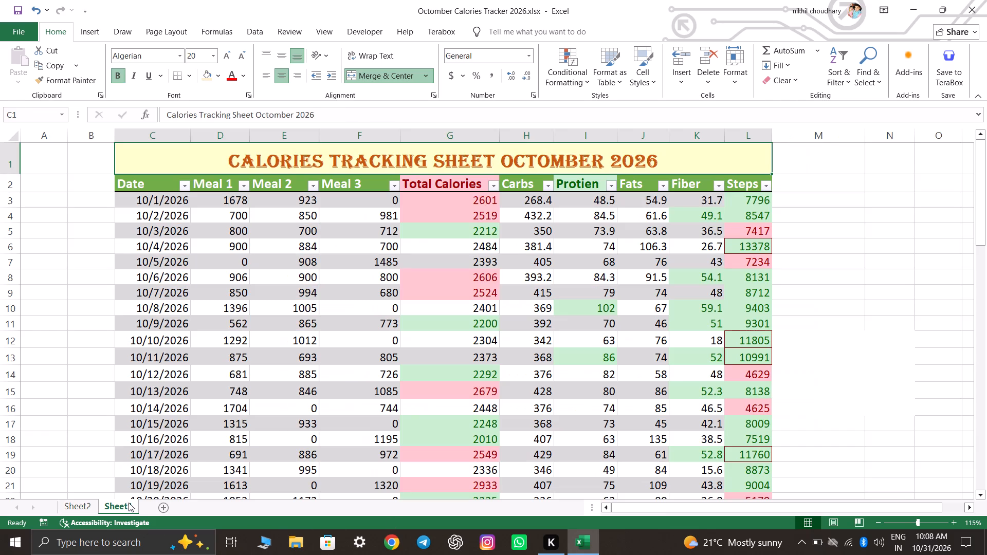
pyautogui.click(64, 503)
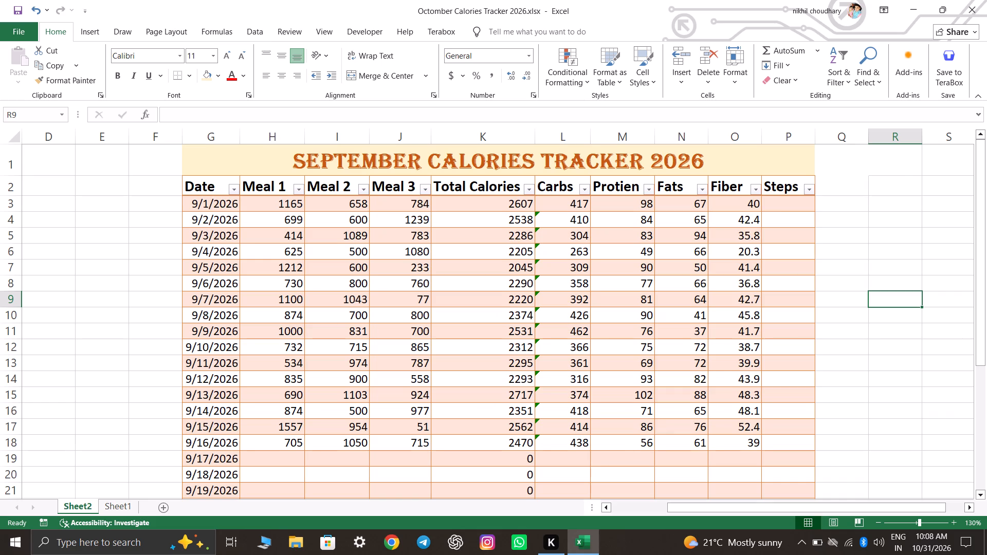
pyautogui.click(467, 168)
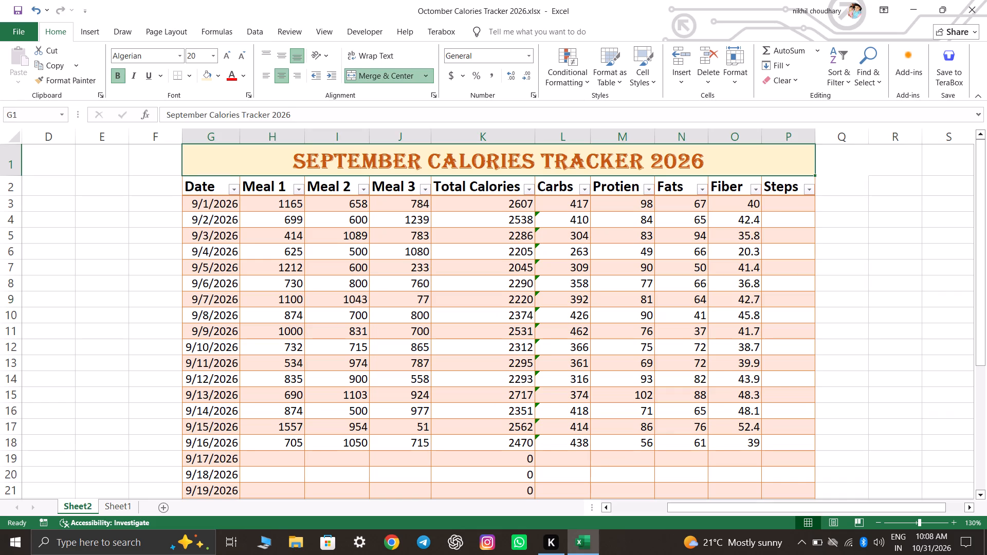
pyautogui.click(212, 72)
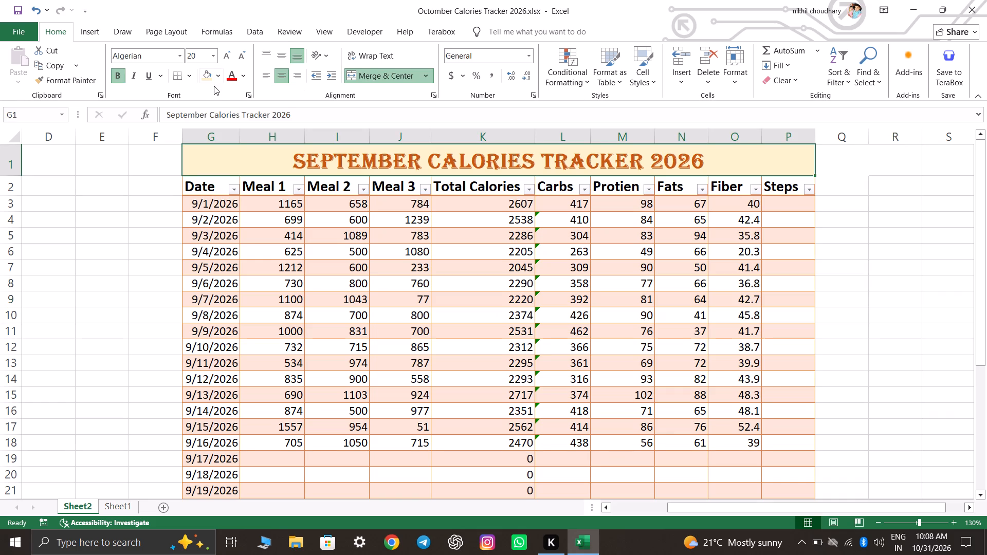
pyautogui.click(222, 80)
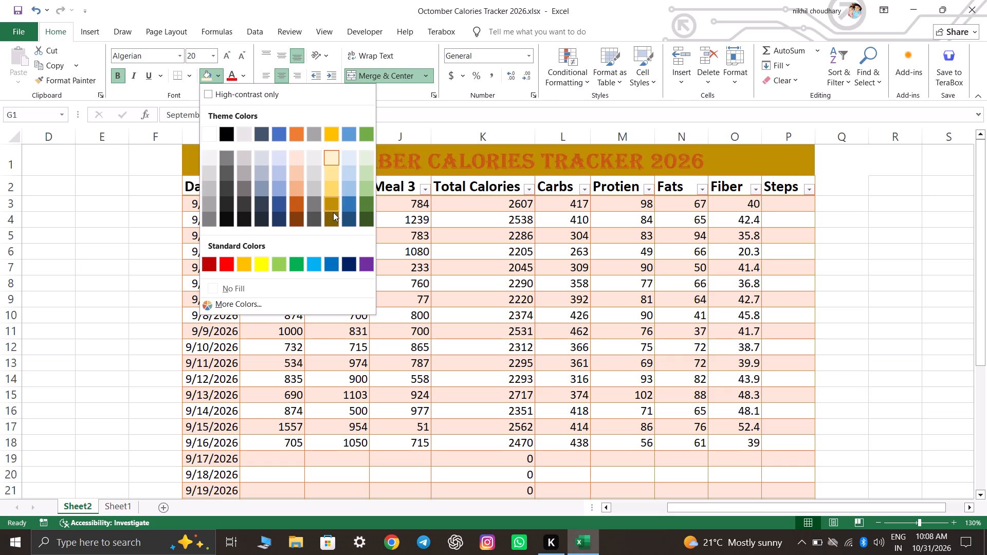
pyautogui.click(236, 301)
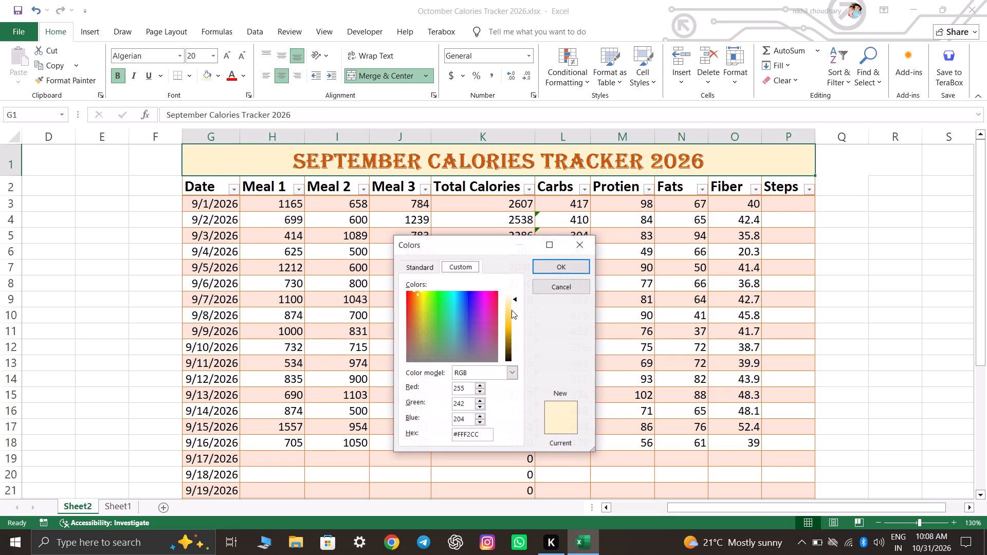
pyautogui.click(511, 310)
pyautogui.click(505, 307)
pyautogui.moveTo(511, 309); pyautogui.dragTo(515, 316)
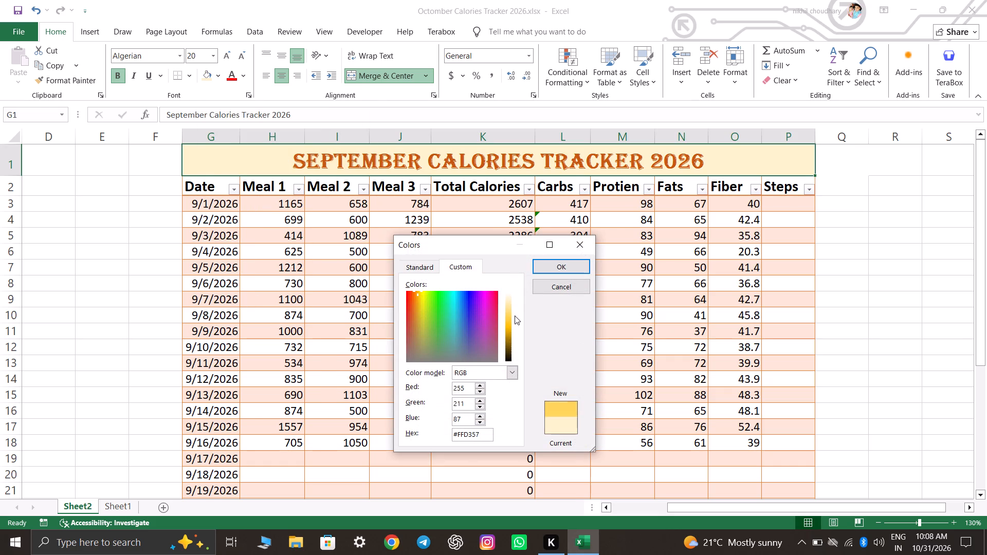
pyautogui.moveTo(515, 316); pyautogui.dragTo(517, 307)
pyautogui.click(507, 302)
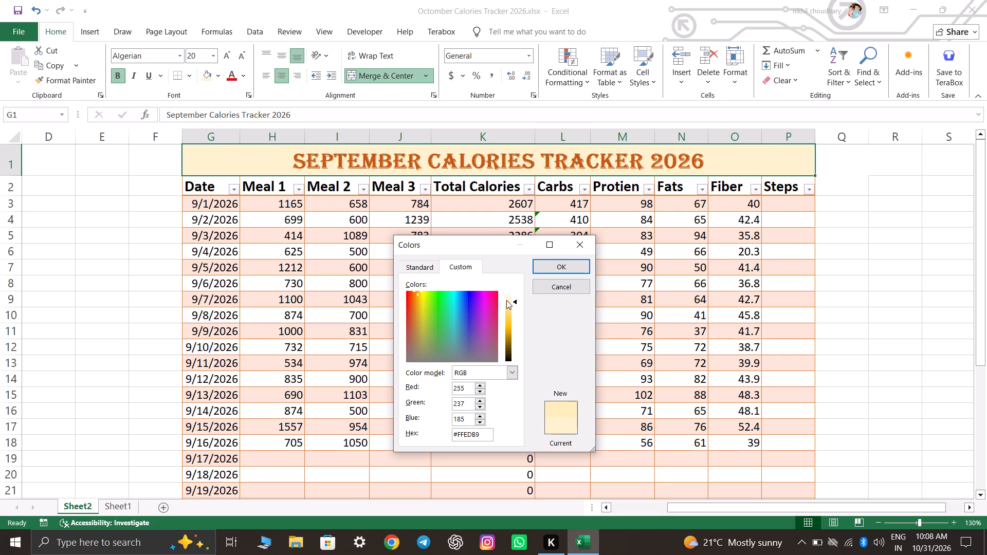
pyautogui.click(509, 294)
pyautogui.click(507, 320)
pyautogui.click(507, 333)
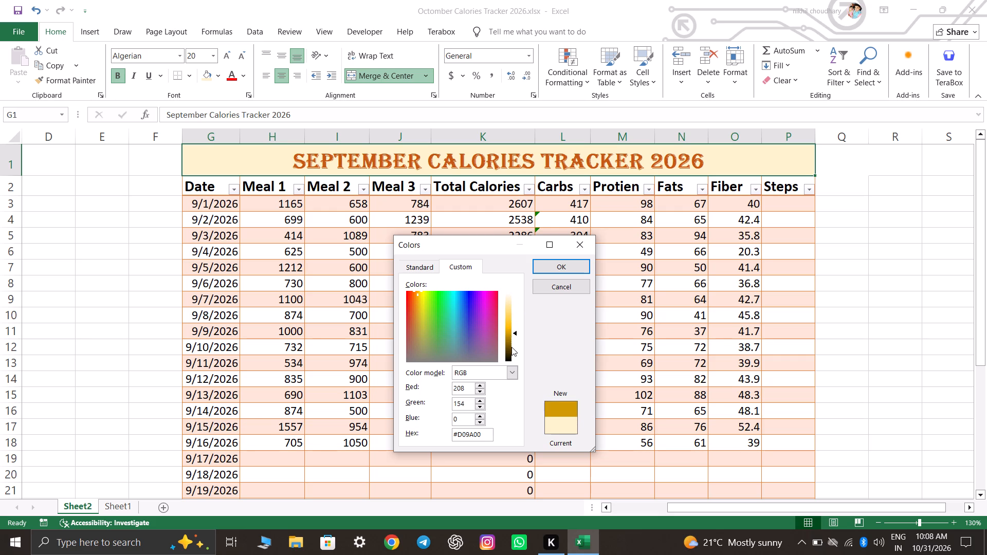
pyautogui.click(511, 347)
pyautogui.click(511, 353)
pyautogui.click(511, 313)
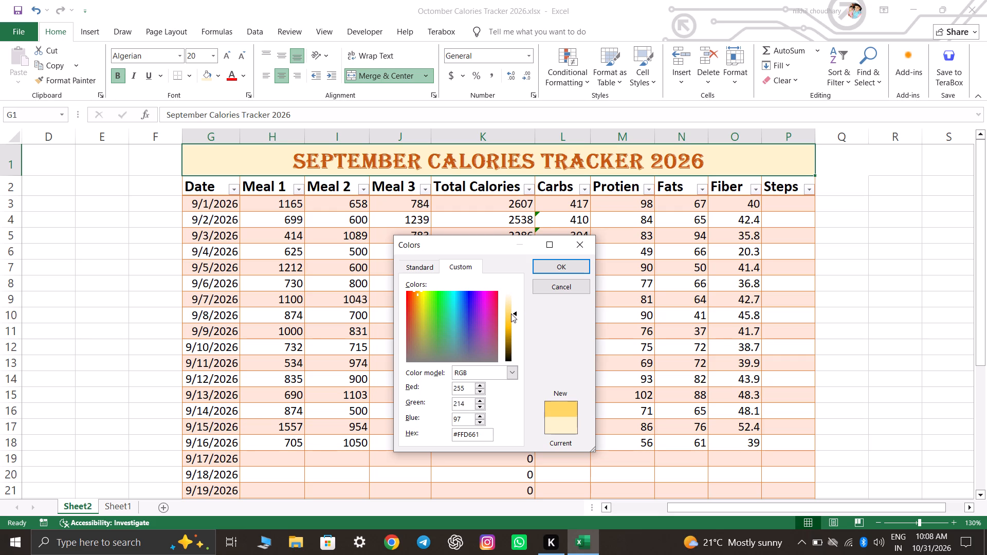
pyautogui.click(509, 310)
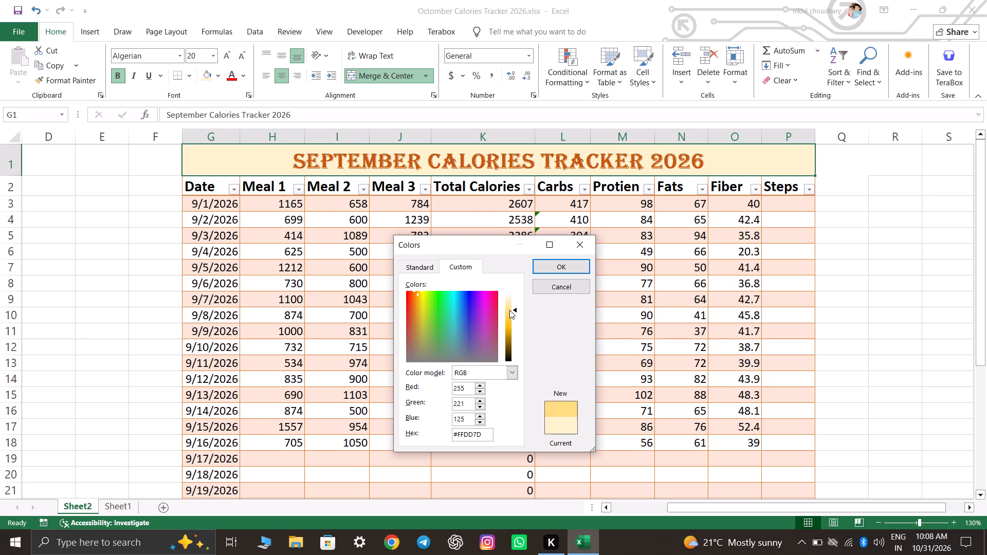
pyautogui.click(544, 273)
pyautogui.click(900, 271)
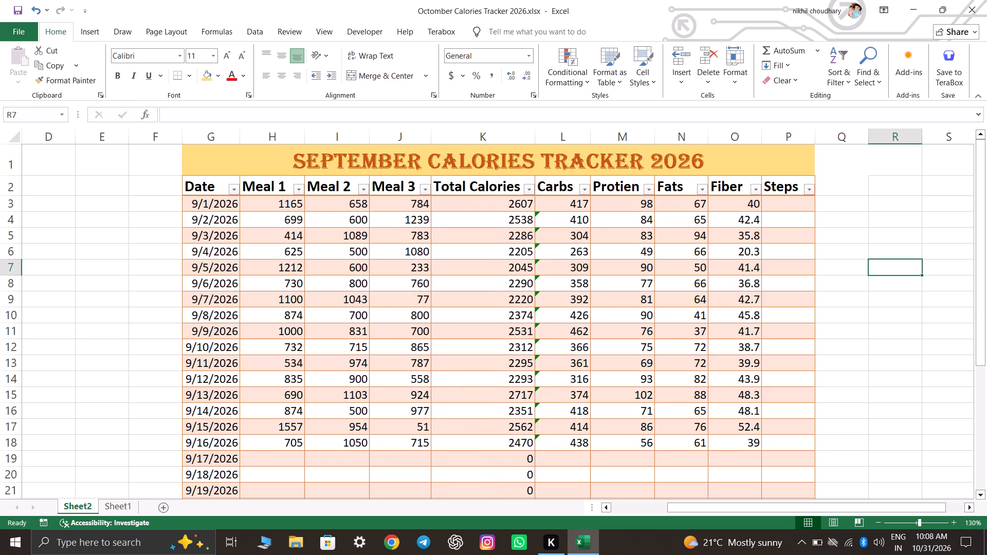
# Fill the September title cell with the lightest gold theme shade in place of the custom colour.
pyautogui.scroll(-1, 903, 267)
pyautogui.scroll(4, 598, 295)
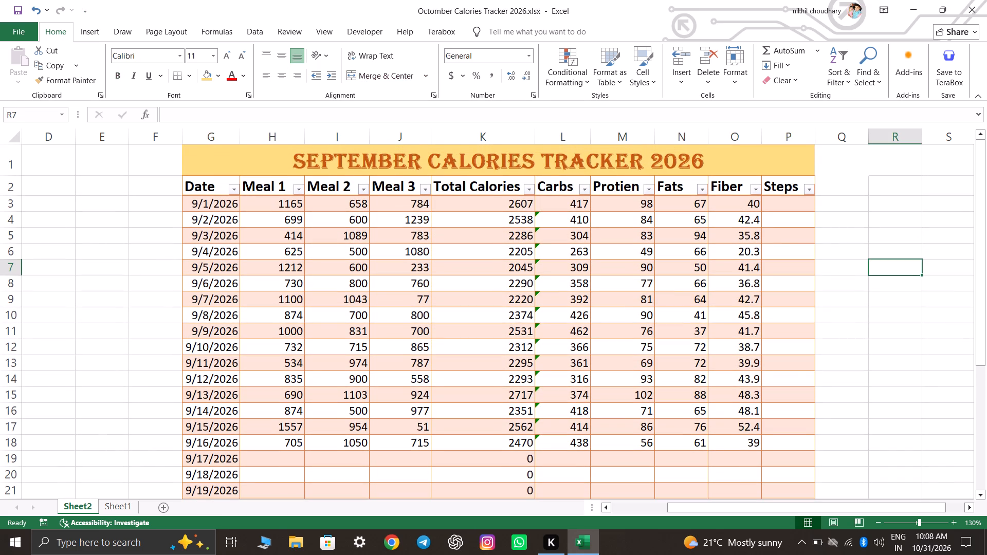
pyautogui.click(499, 169)
pyautogui.click(221, 80)
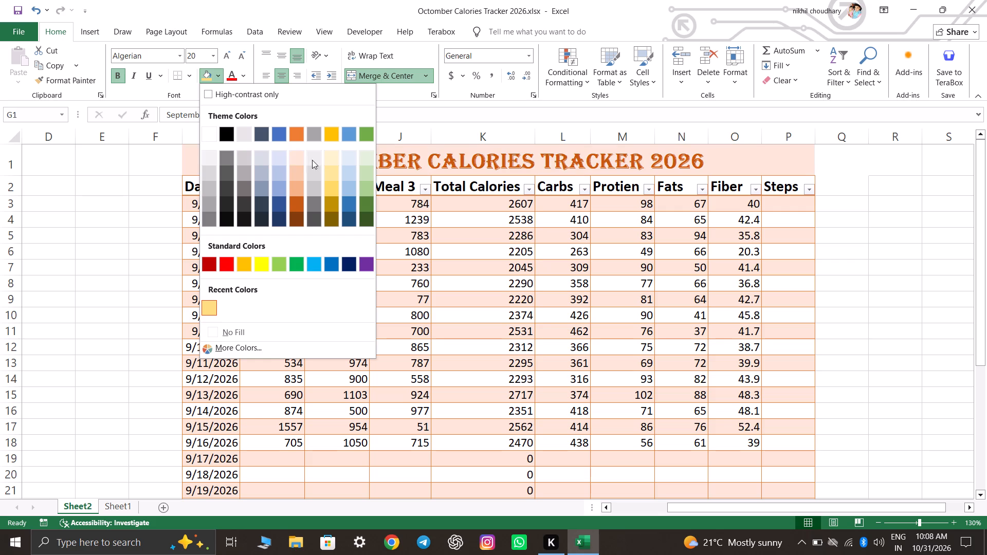
pyautogui.click(330, 160)
pyautogui.click(921, 299)
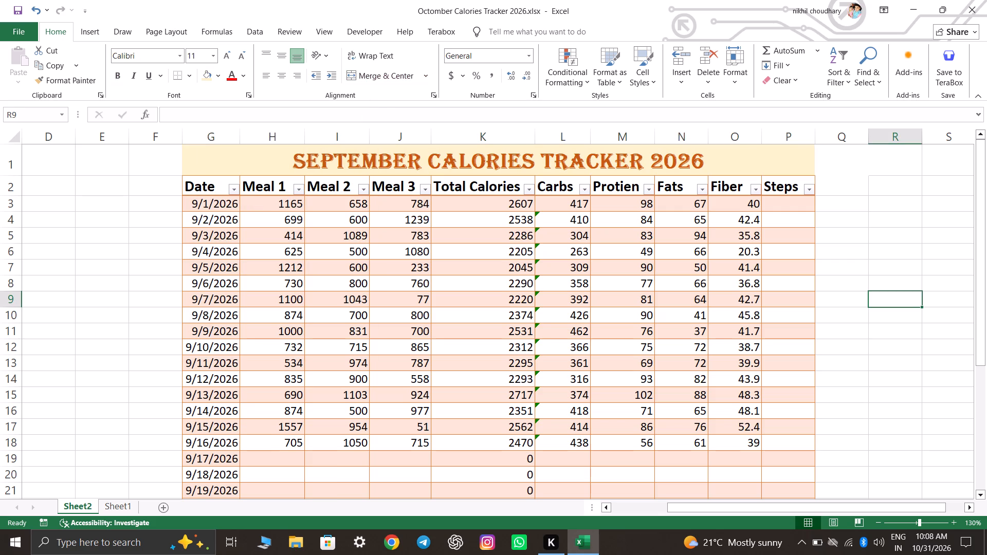
# Fill the September table's header row, from Date to Steps, with the Orange, Lighter 40% theme shade.
pyautogui.moveTo(213, 187); pyautogui.dragTo(225, 187)
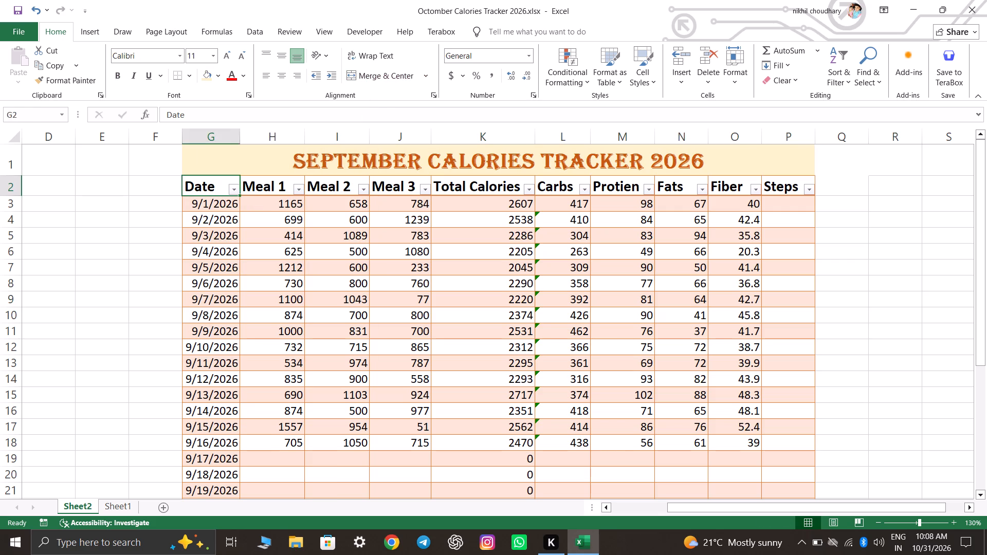
pyautogui.moveTo(225, 187); pyautogui.dragTo(780, 185)
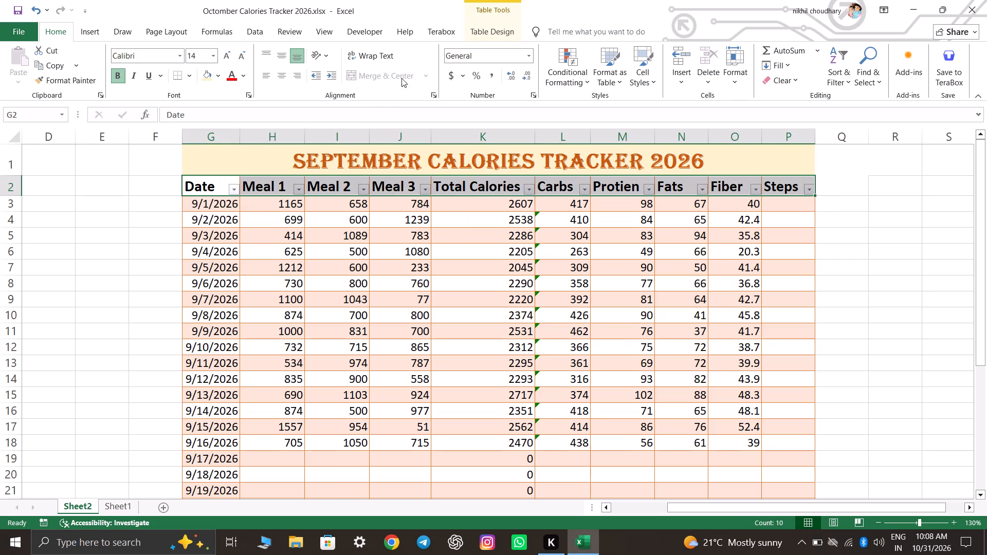
pyautogui.click(218, 72)
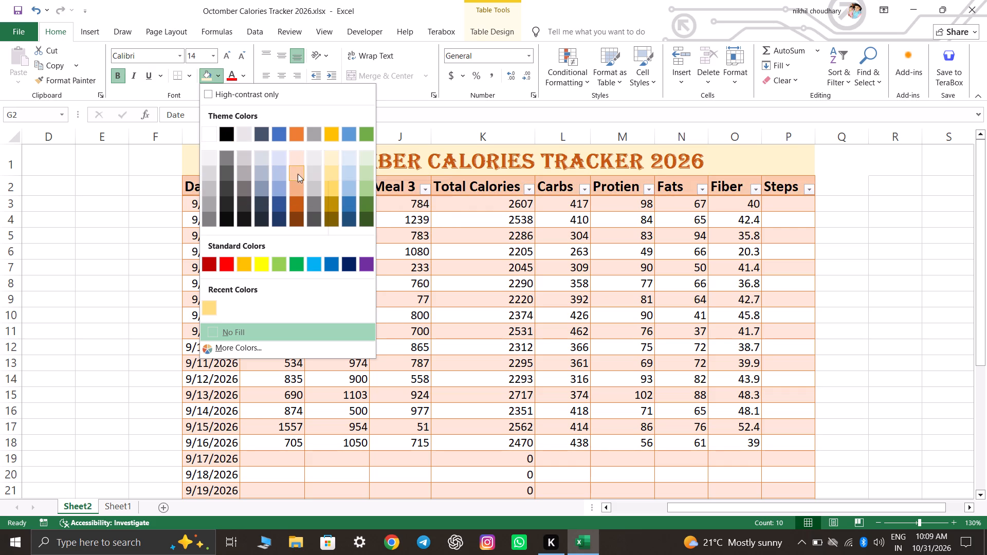
pyautogui.click(290, 192)
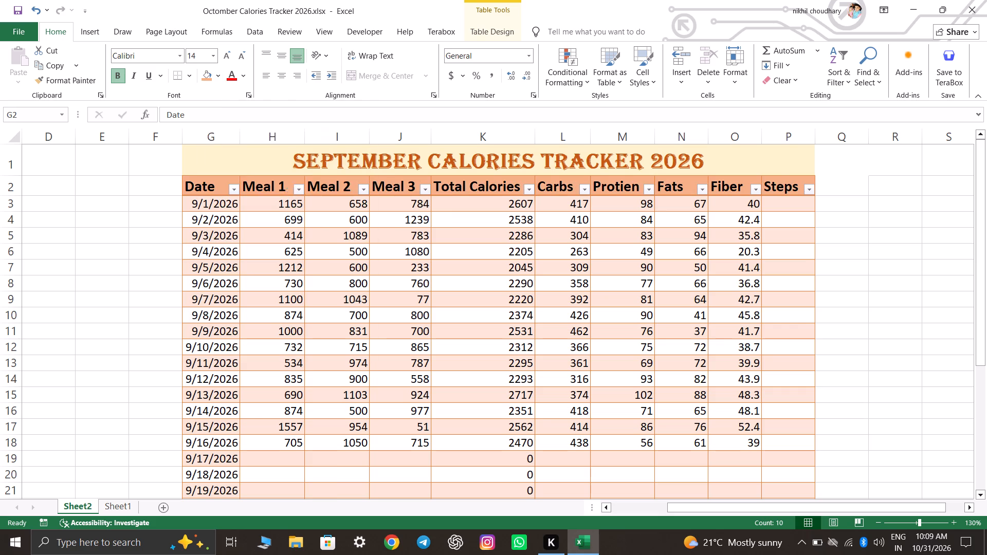
pyautogui.click(940, 321)
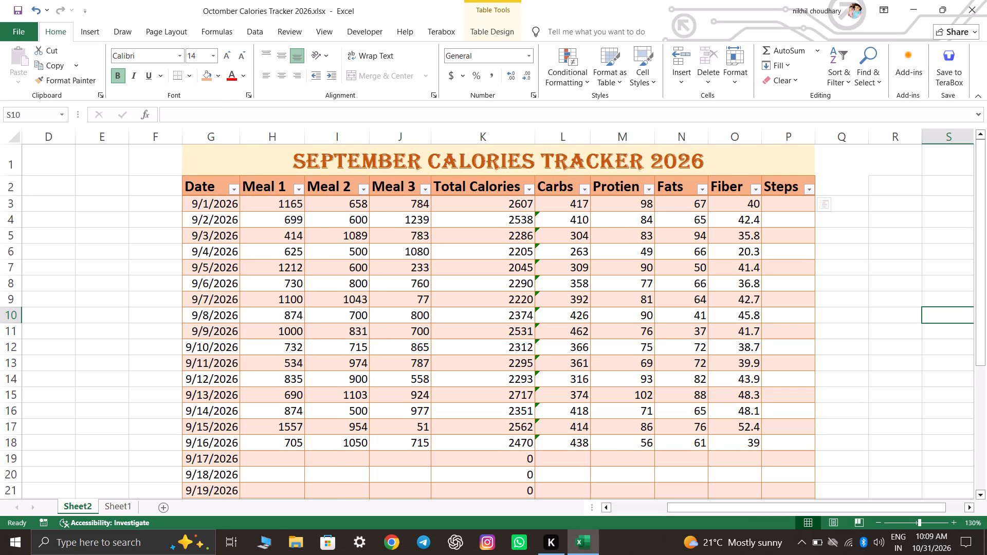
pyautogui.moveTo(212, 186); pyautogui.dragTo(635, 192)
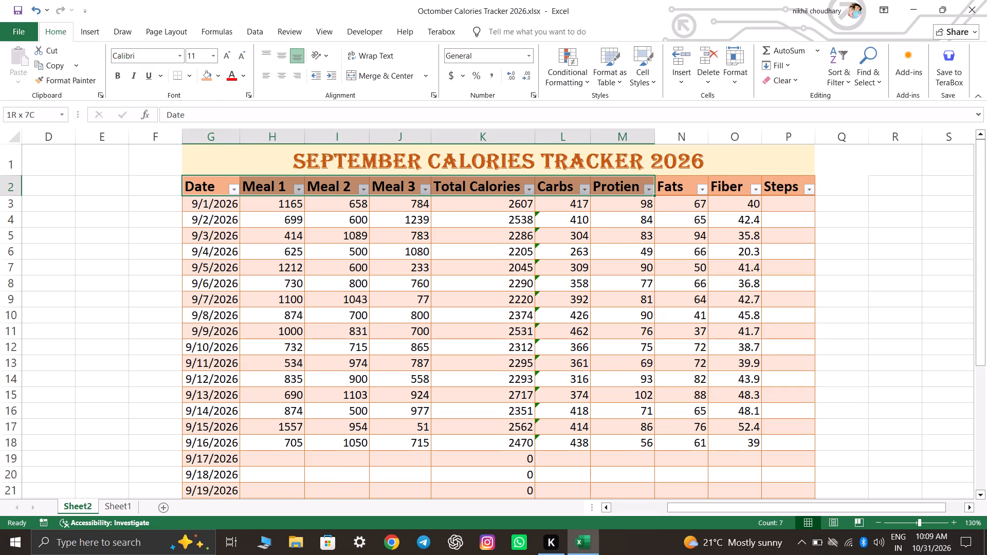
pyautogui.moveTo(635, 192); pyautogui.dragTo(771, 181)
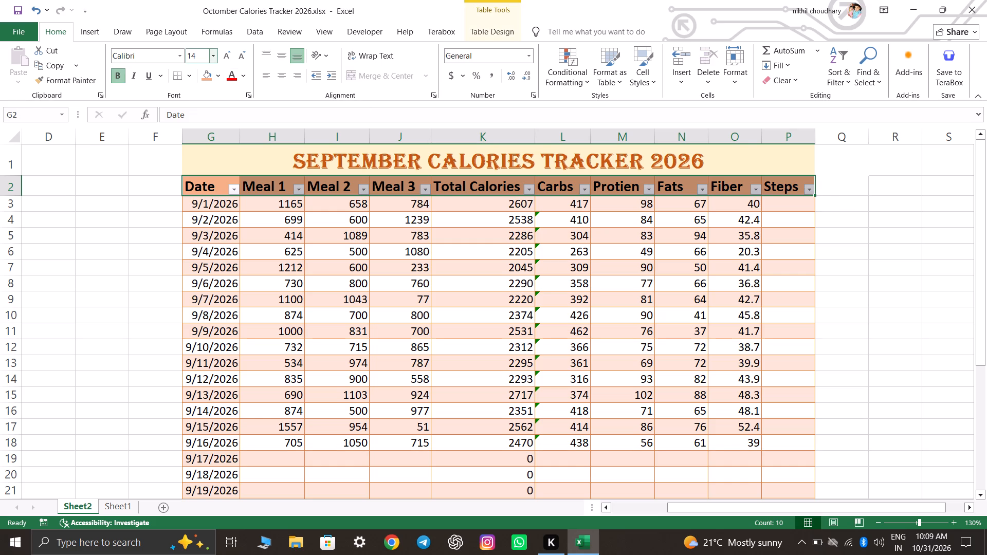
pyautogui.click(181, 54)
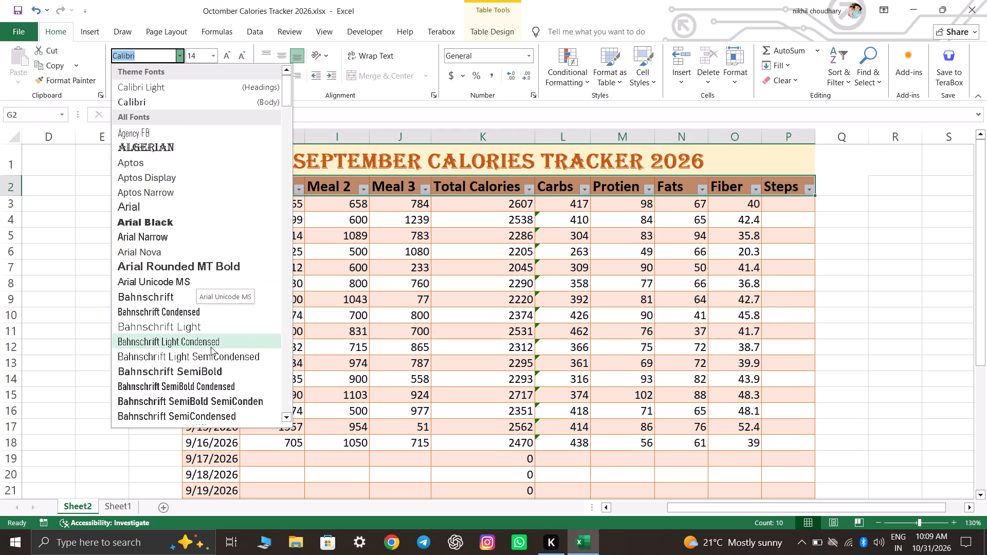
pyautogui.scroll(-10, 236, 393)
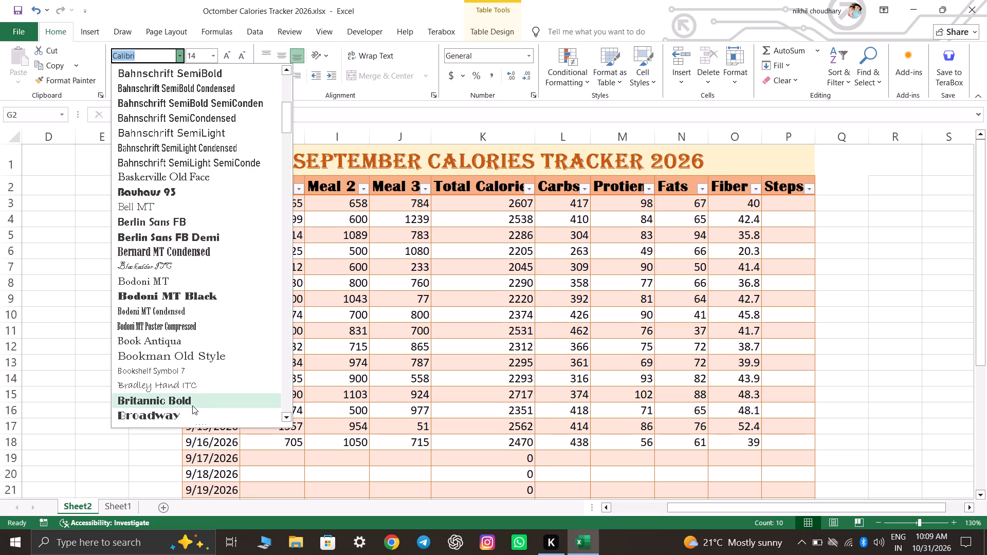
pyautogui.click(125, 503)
# Compare the header row styling of the September table on Sheet2 with the October table on Sheet1.
pyautogui.click(125, 503)
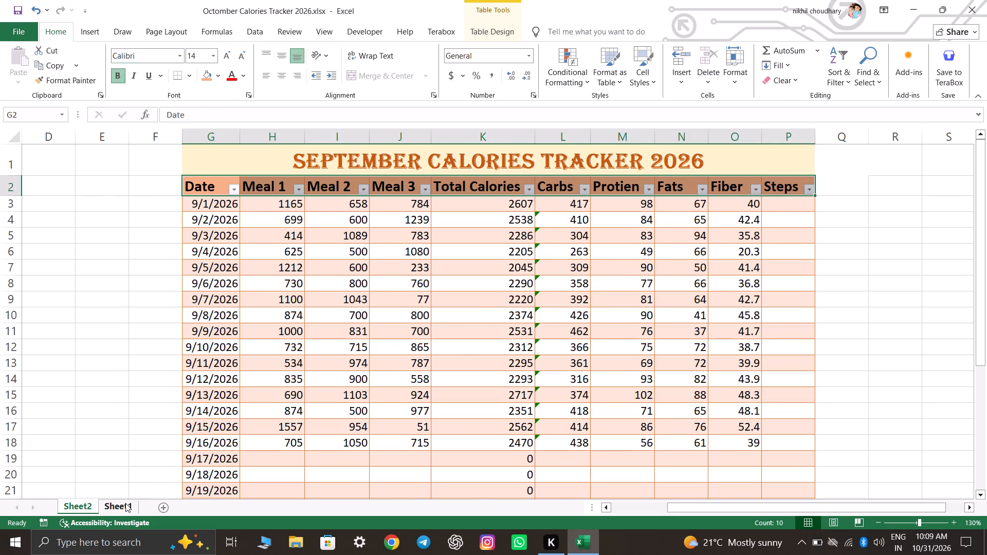
pyautogui.click(213, 184)
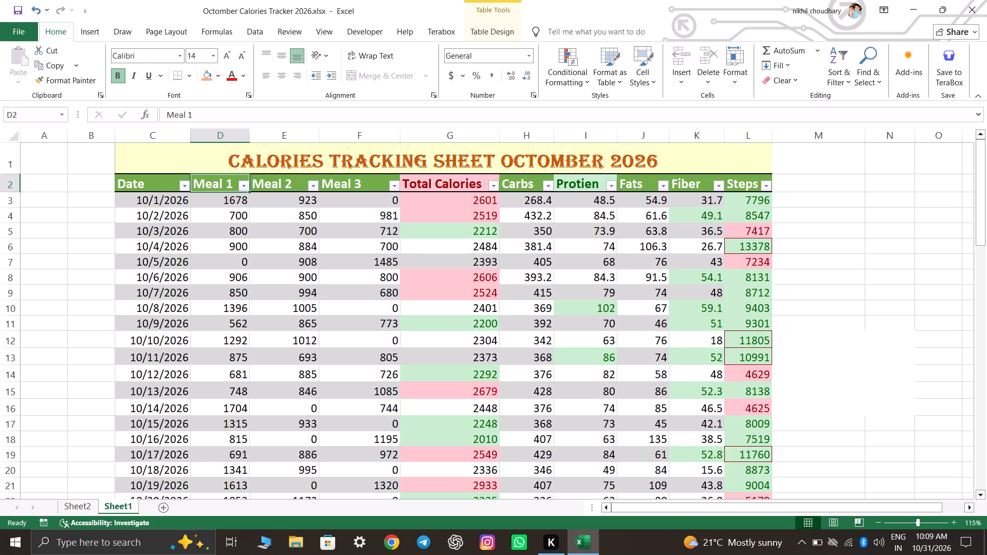
pyautogui.click(85, 499)
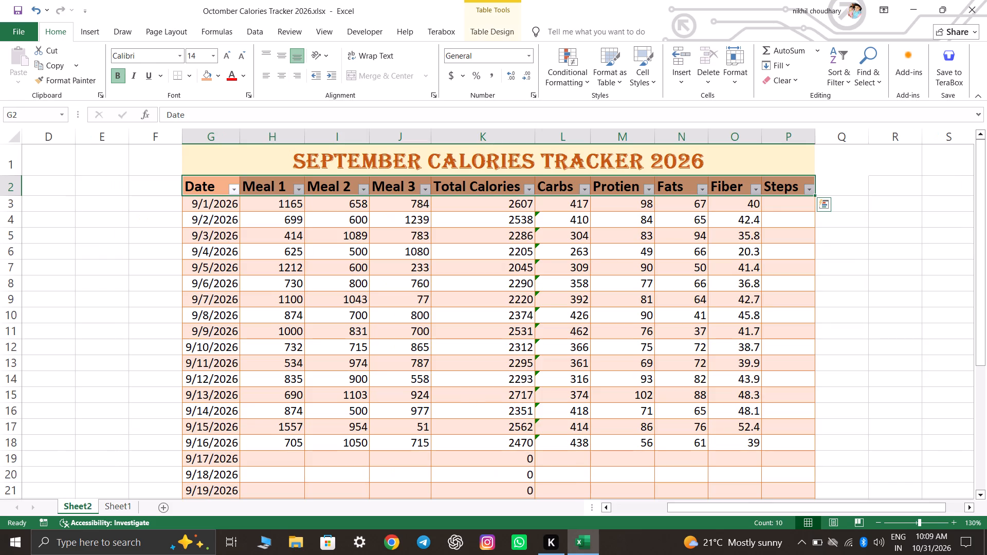
pyautogui.click(215, 202)
pyautogui.click(209, 184)
pyautogui.moveTo(209, 184); pyautogui.dragTo(768, 186)
pyautogui.click(39, 319)
pyautogui.click(132, 512)
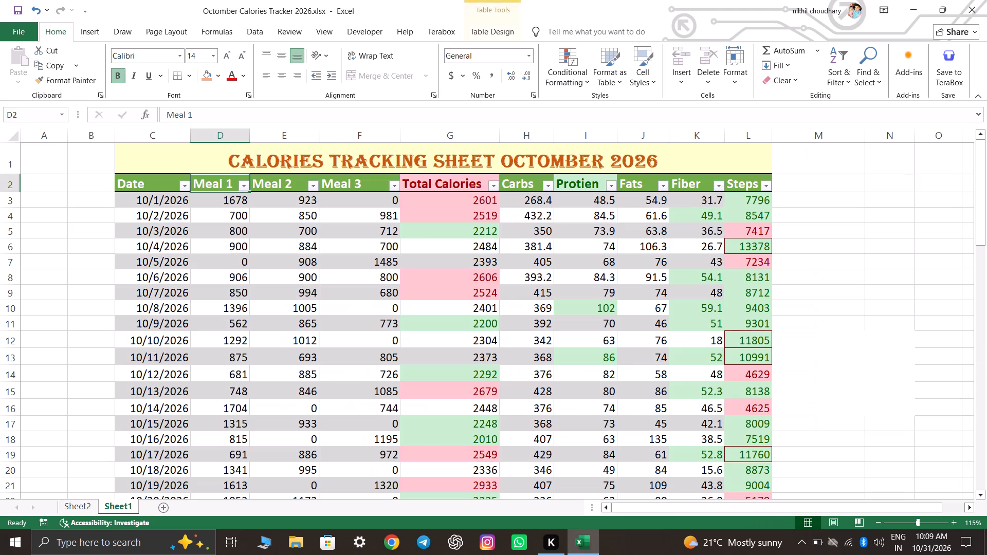
pyautogui.click(161, 182)
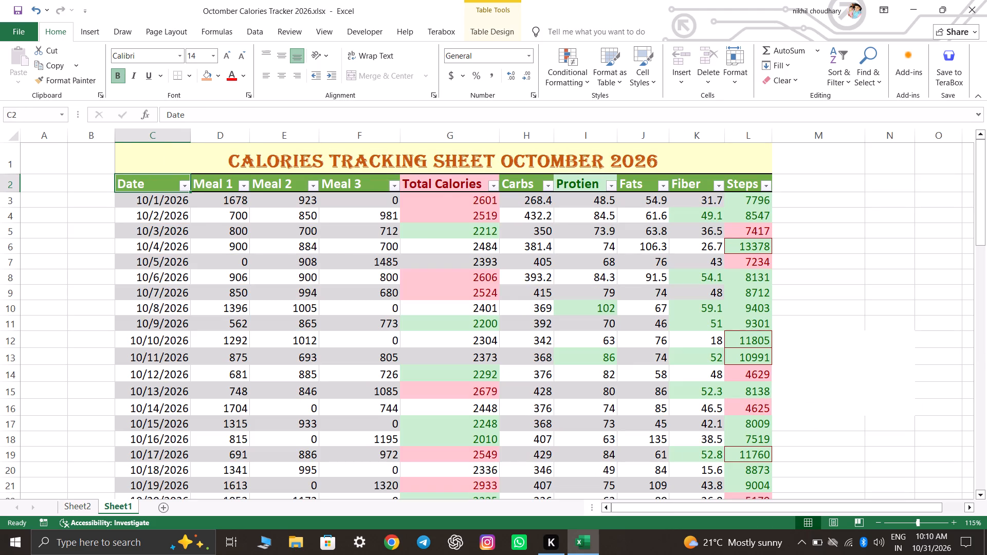
pyautogui.click(85, 506)
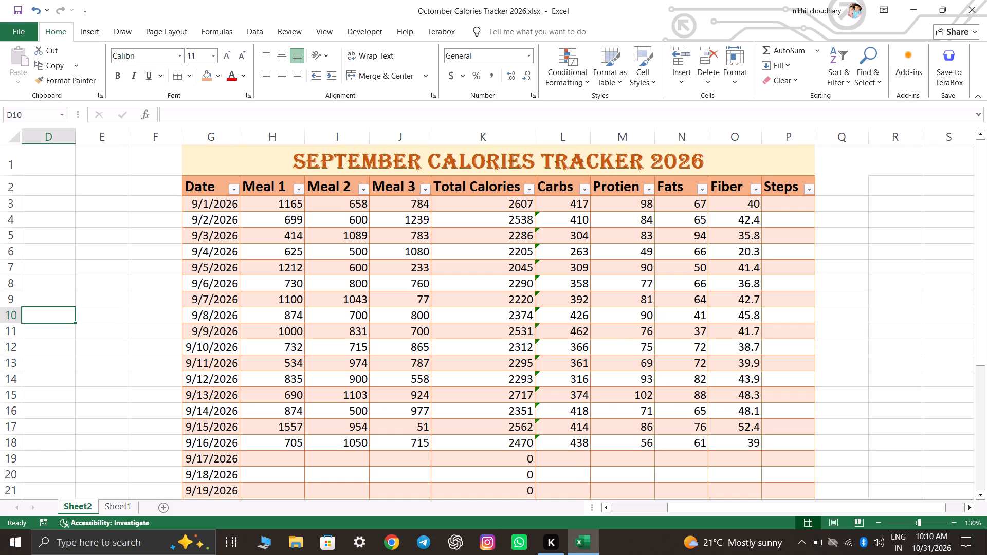
pyautogui.click(123, 509)
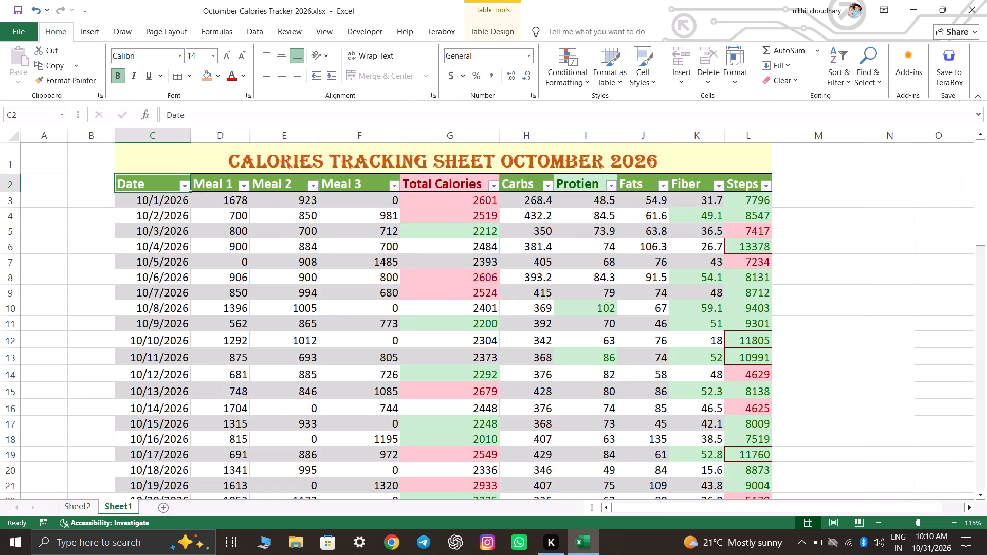
pyautogui.click(788, 279)
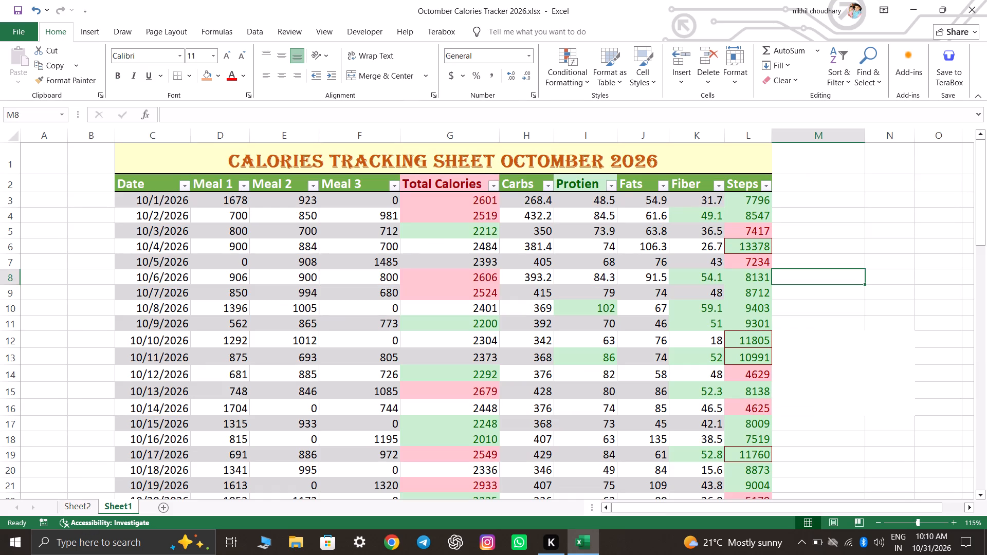
pyautogui.click(83, 508)
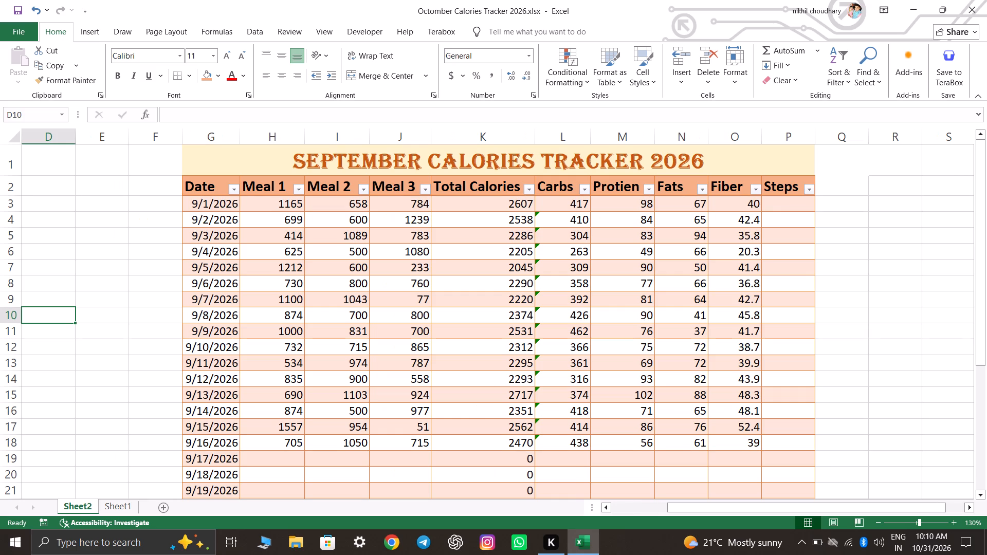
pyautogui.click(116, 510)
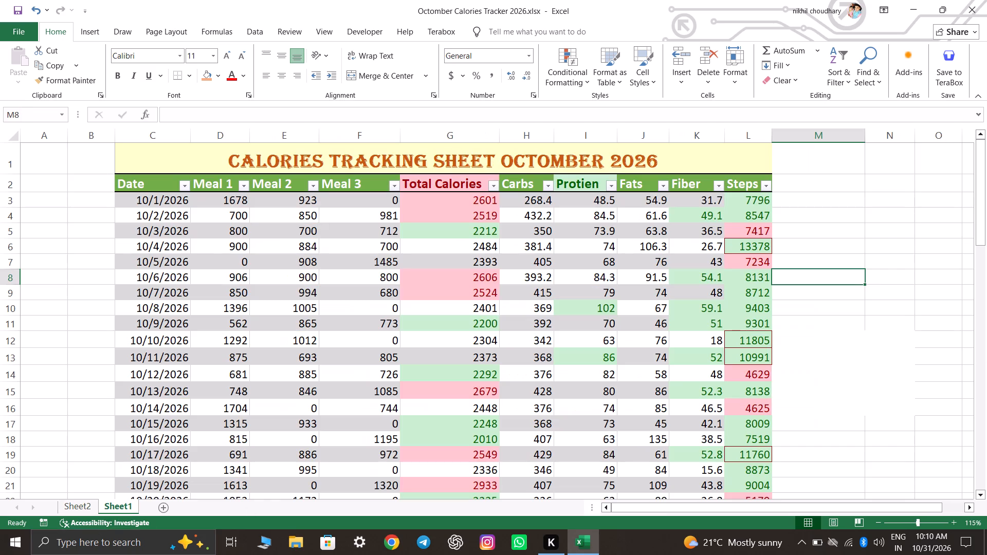
# Fill the October table's header row, from Date to Steps, with the base dark blue-gray theme colour.
pyautogui.moveTo(155, 187); pyautogui.dragTo(712, 178)
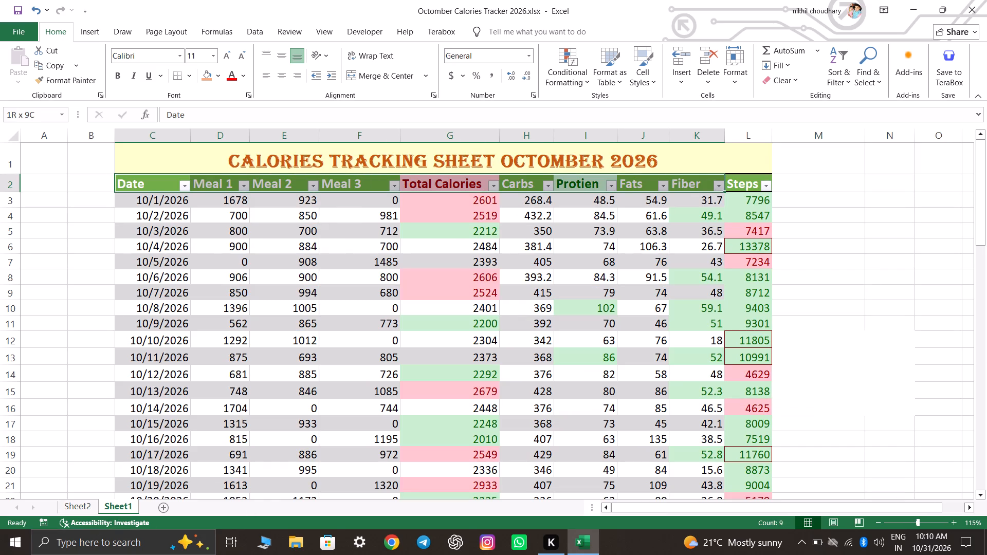
pyautogui.moveTo(712, 178); pyautogui.dragTo(744, 180)
pyautogui.click(216, 81)
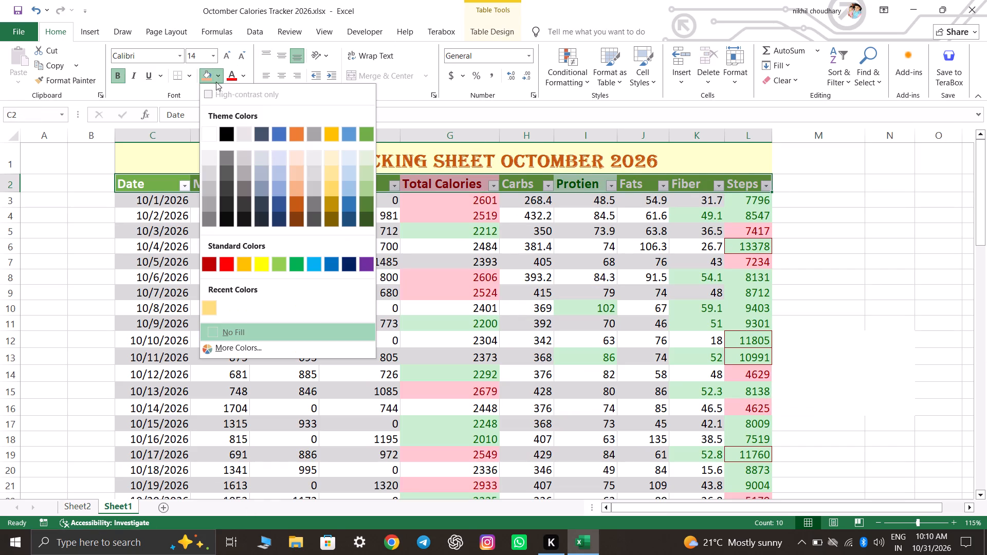
pyautogui.click(206, 71)
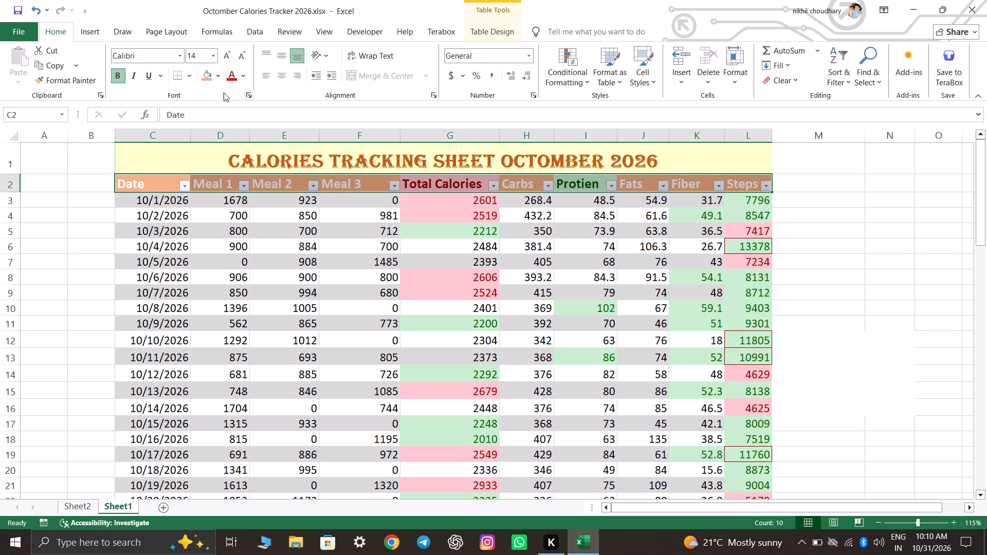
pyautogui.click(217, 77)
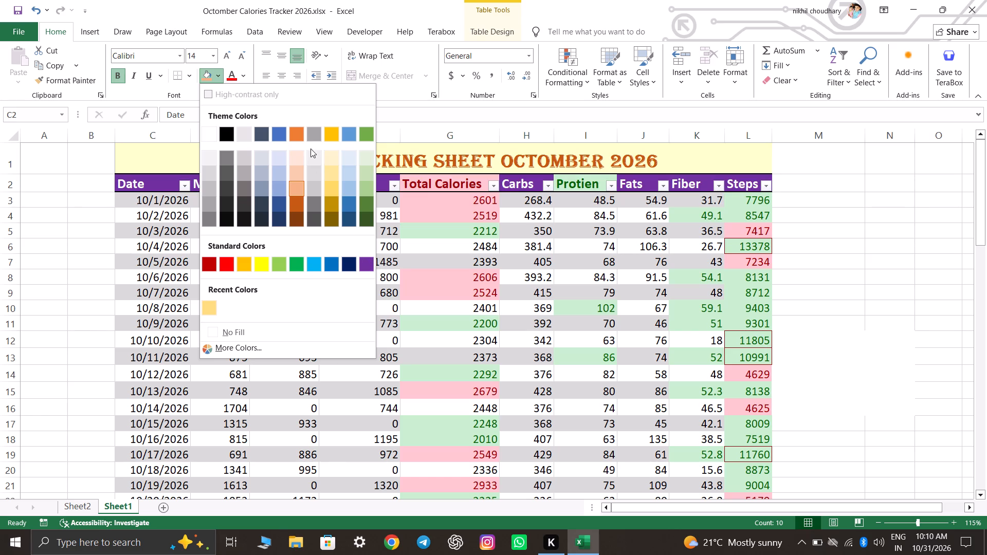
pyautogui.click(260, 135)
pyautogui.click(839, 241)
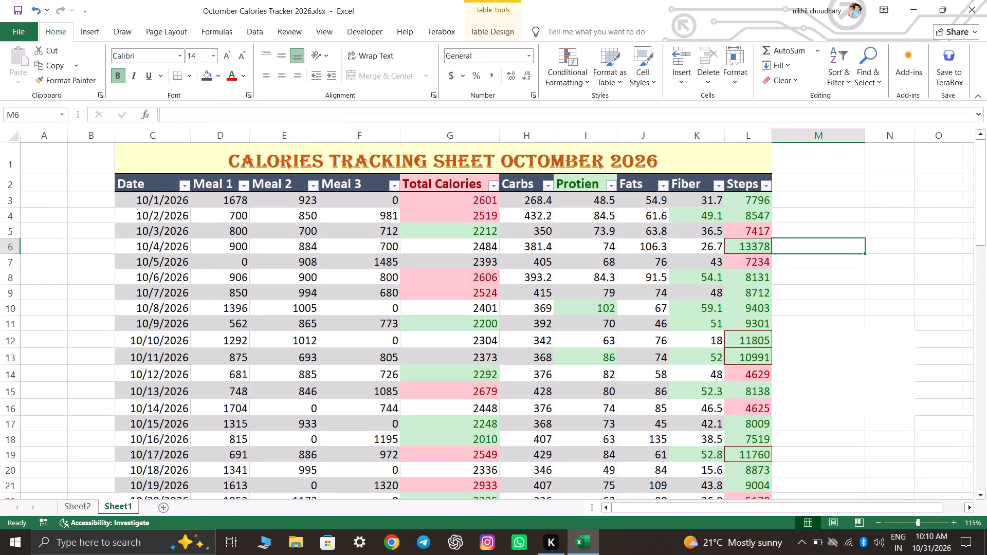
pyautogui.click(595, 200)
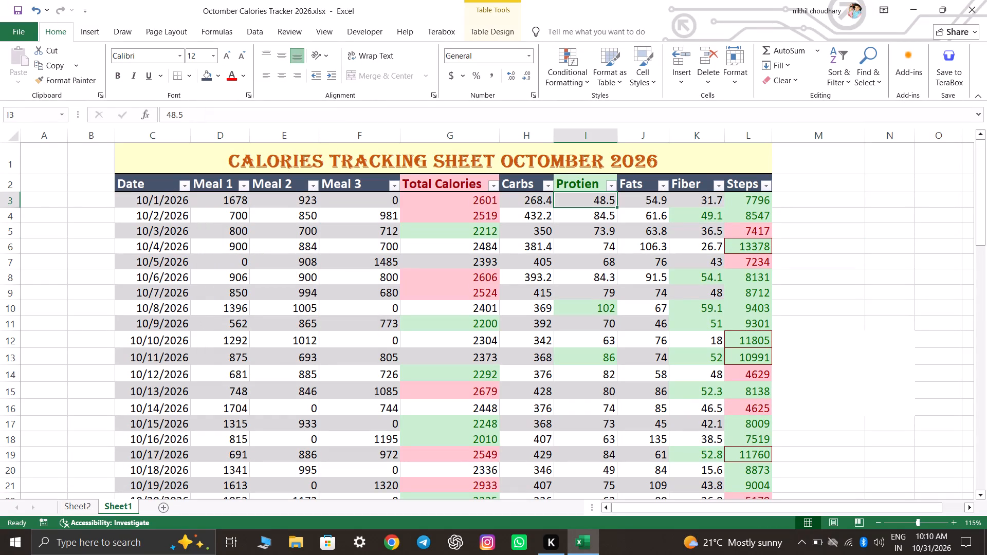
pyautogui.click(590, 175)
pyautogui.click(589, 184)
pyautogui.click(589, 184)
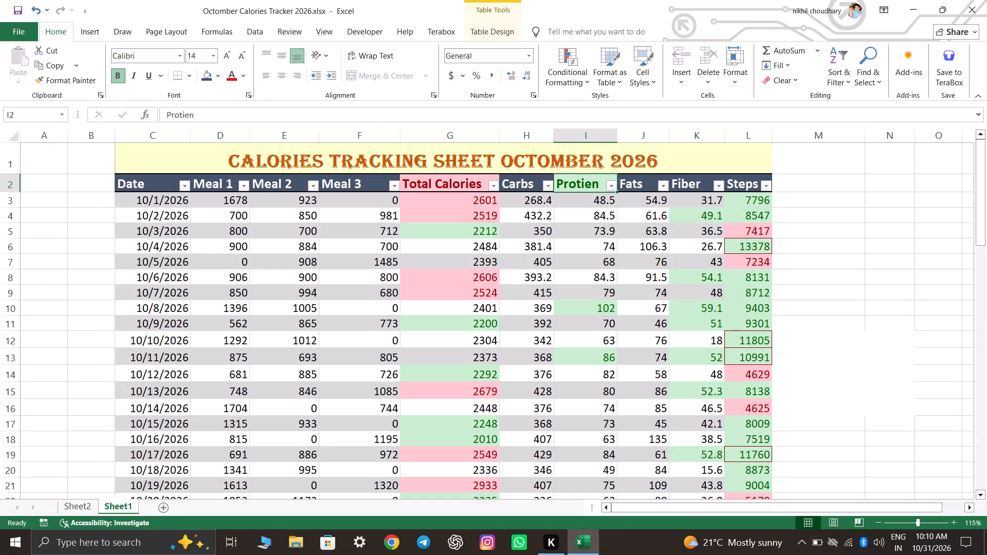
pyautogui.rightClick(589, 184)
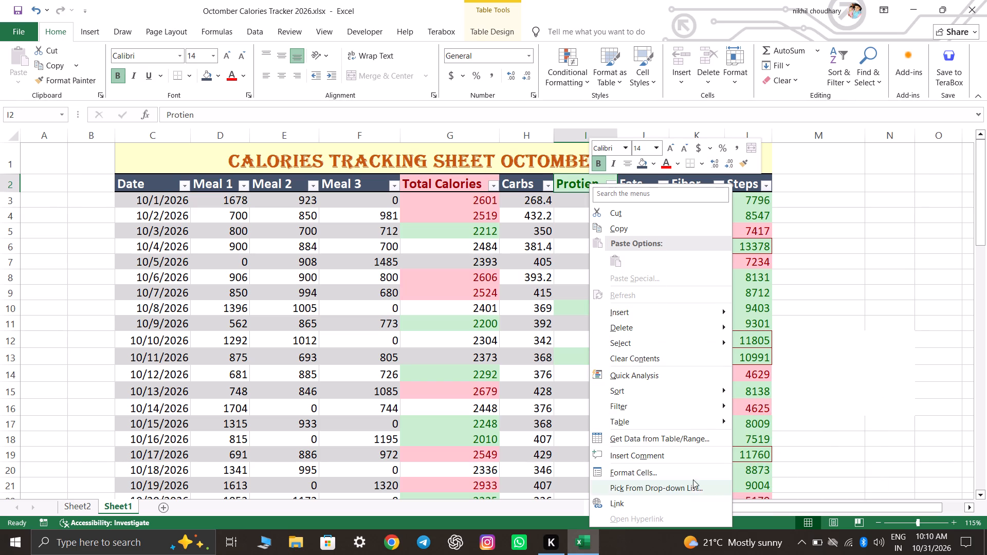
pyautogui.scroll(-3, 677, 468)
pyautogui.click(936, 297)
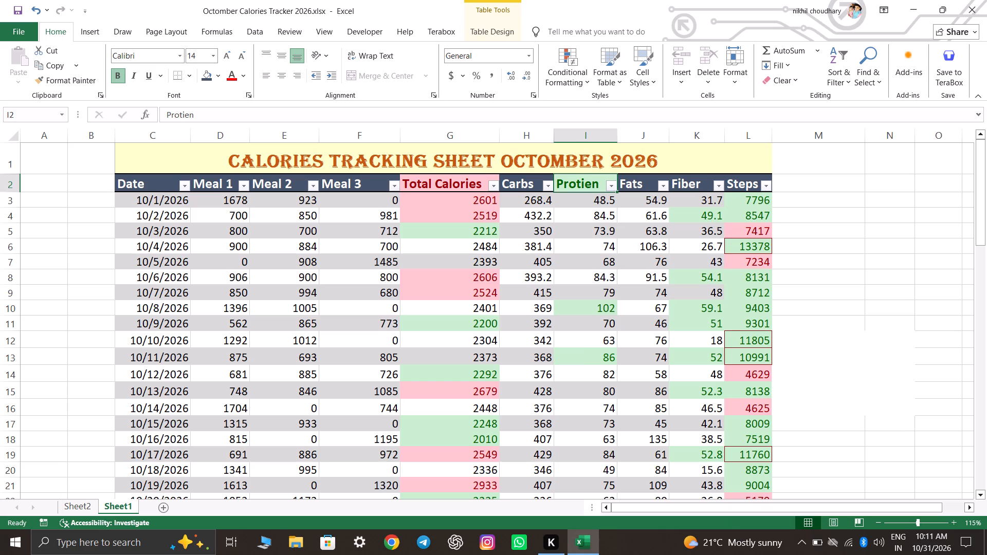
# Review the rest of the October sheet, including its last daily rows, averages row and charts.
pyautogui.scroll(-1, 909, 228)
pyautogui.click(881, 275)
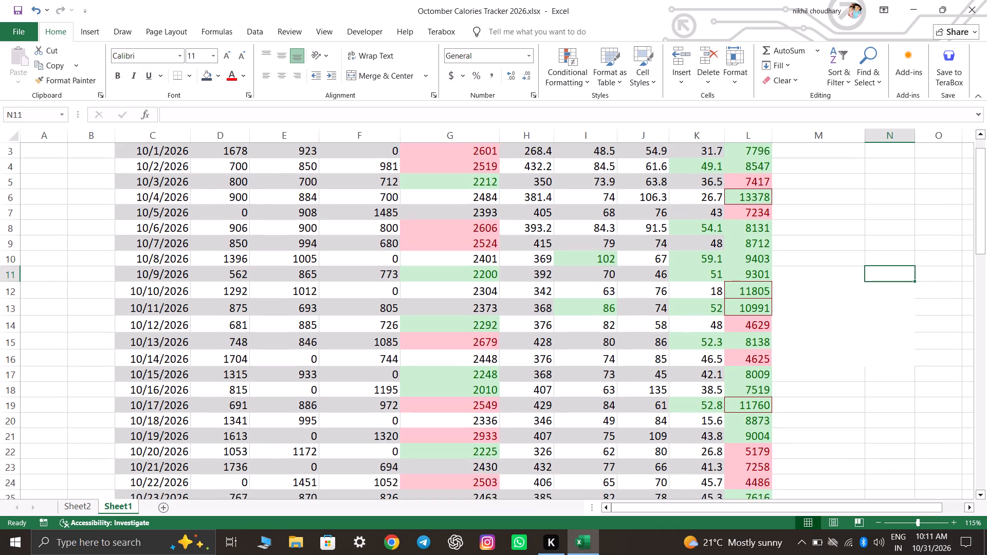
pyautogui.scroll(-7, 881, 275)
pyautogui.scroll(-5, 898, 323)
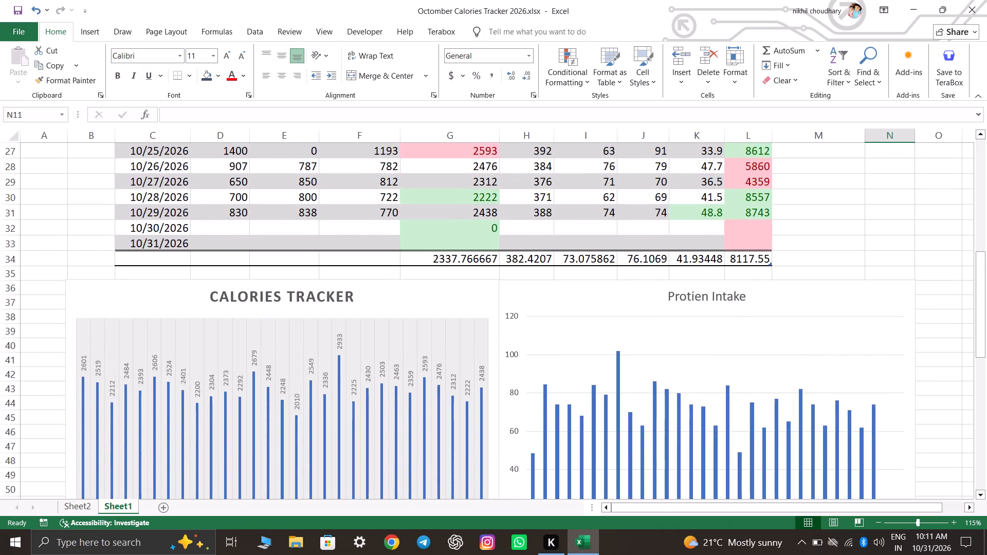
pyautogui.scroll(-16, 881, 338)
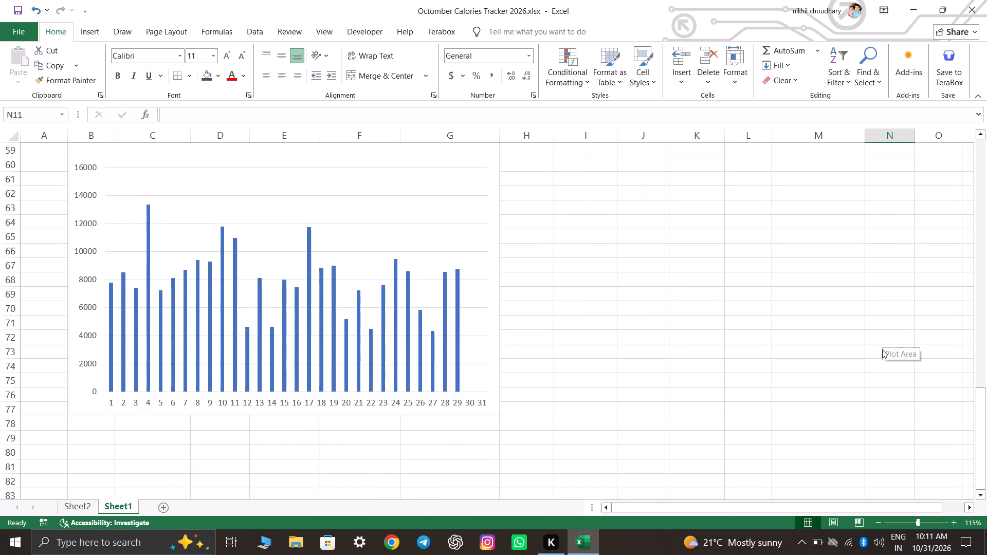
pyautogui.scroll(20, 882, 349)
pyautogui.scroll(13, 882, 349)
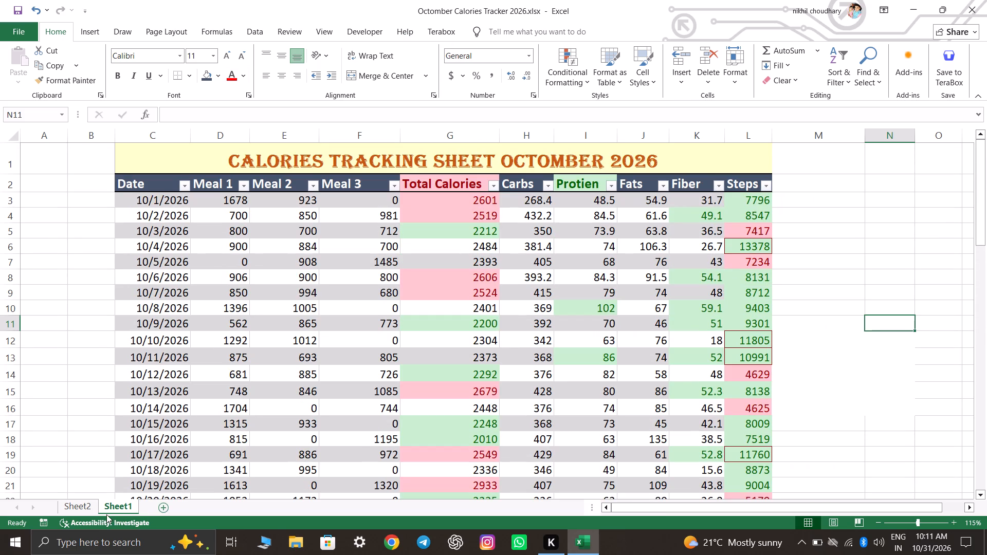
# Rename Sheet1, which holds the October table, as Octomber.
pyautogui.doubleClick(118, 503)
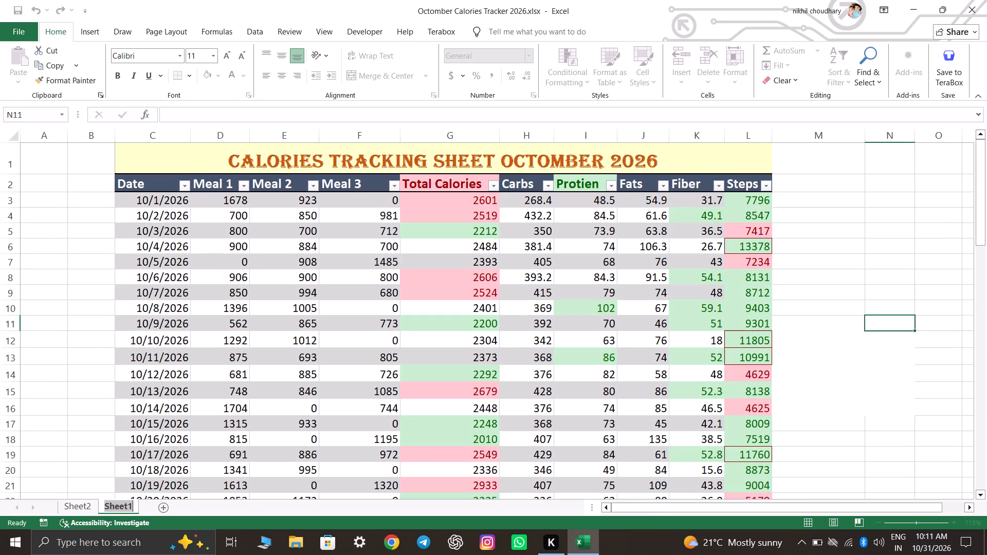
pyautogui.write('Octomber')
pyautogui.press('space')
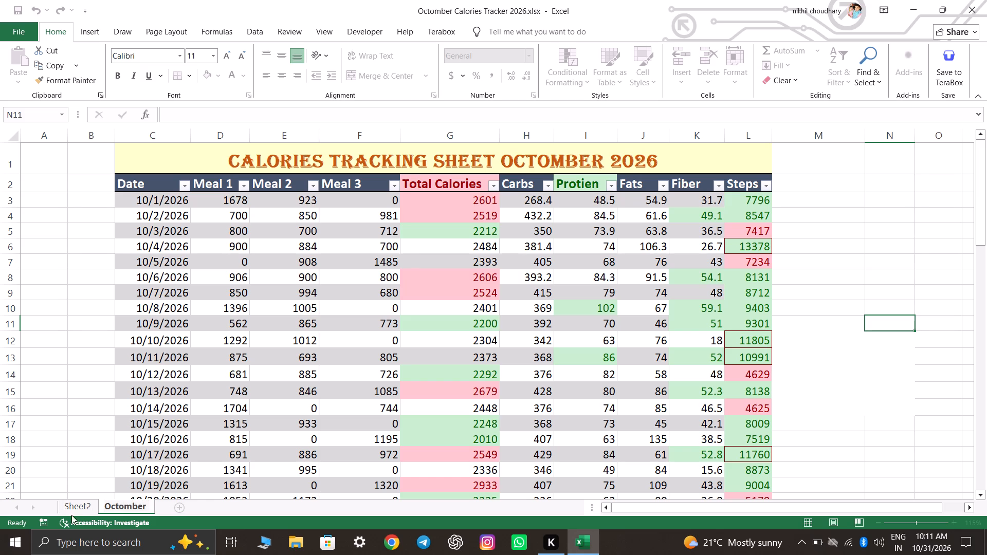
# Rename Sheet2, which holds the September table, as Sep.
pyautogui.click(78, 502)
pyautogui.doubleClick(79, 503)
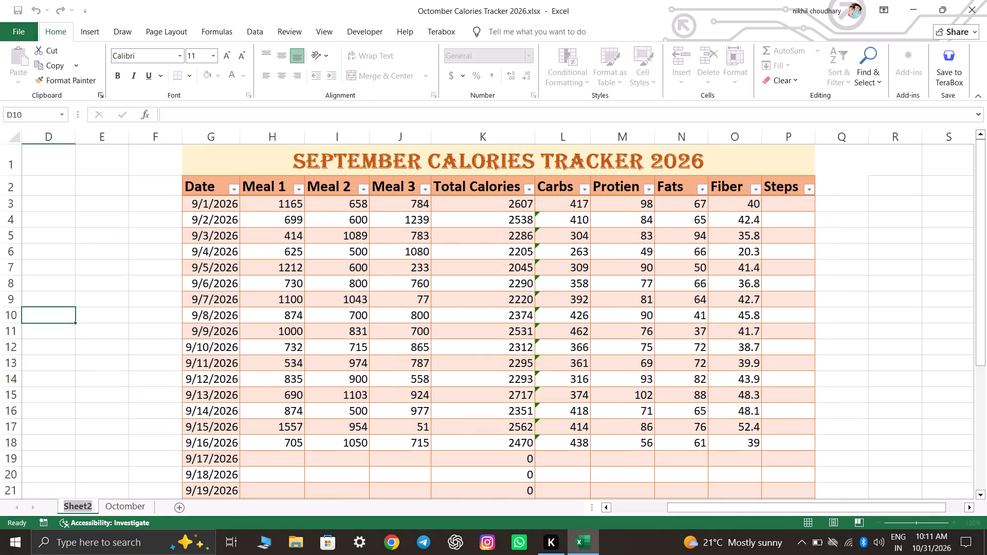
pyautogui.hotkey('shift', 's')
pyautogui.write('ep')
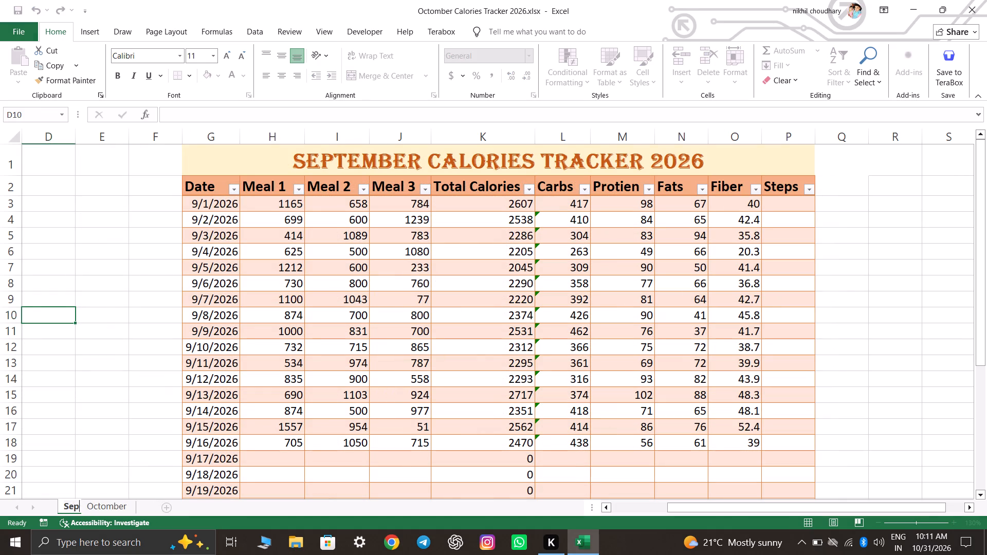
pyautogui.press('Return')
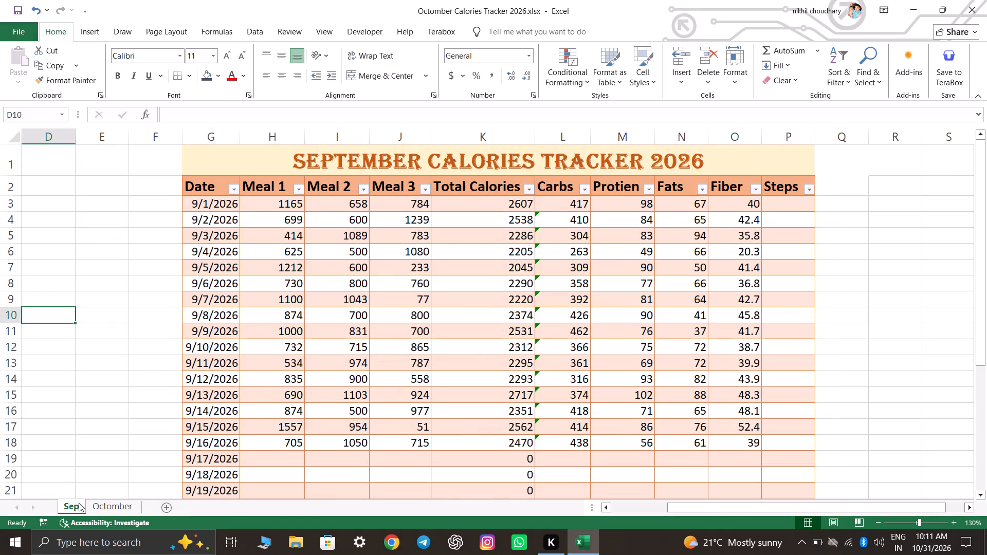
# Shorten the October table's sheet name to Oct.
pyautogui.click(123, 497)
pyautogui.doubleClick(123, 505)
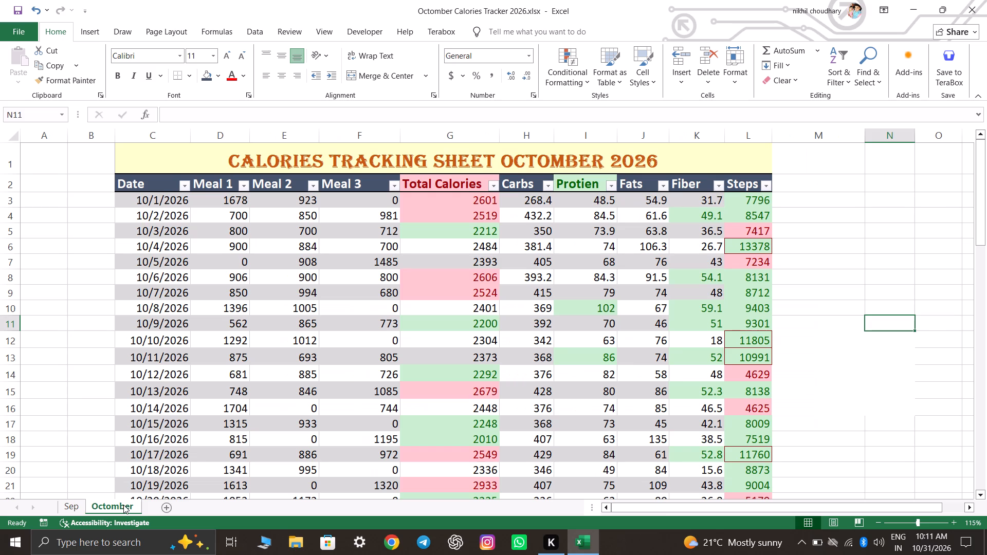
pyautogui.doubleClick(123, 505)
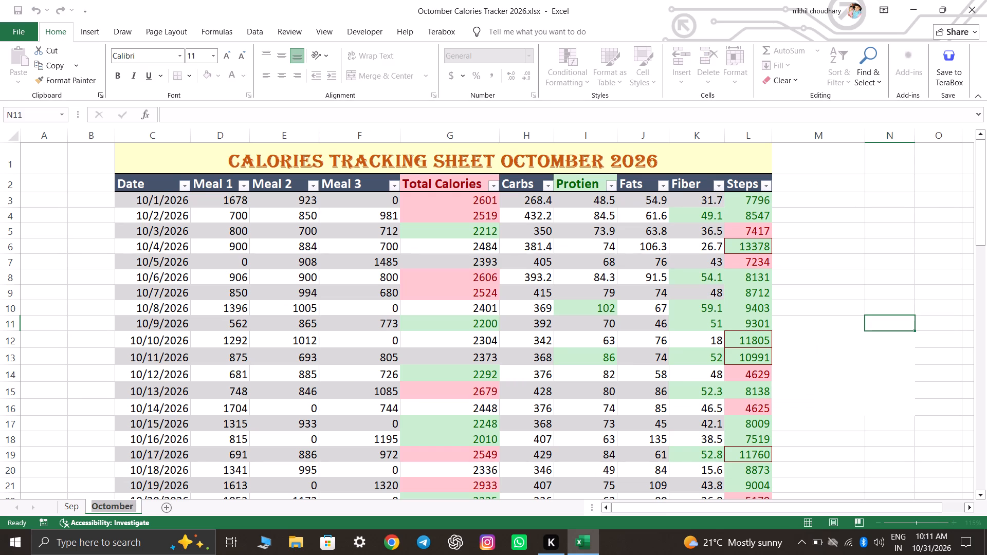
pyautogui.write('Oct')
pyautogui.press('Return')
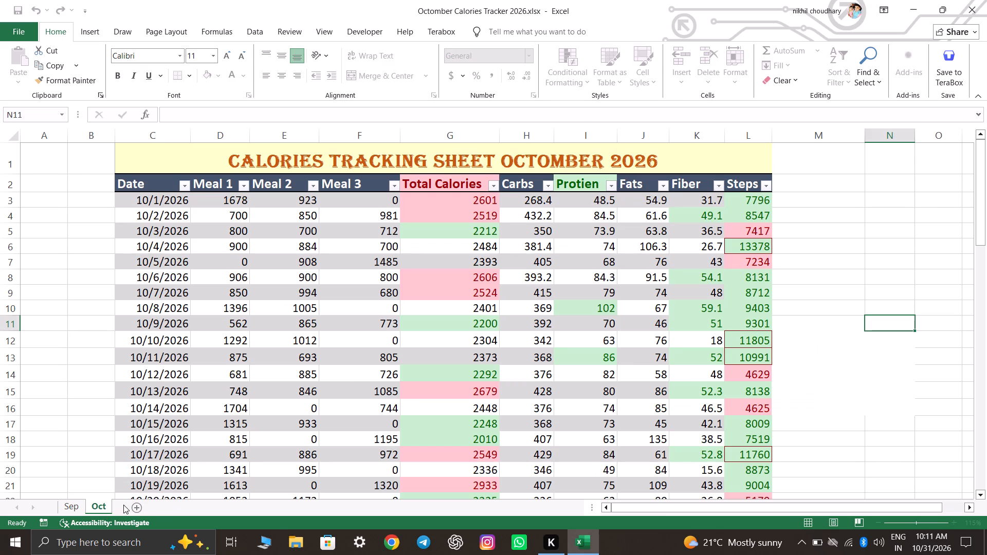
pyautogui.click(229, 506)
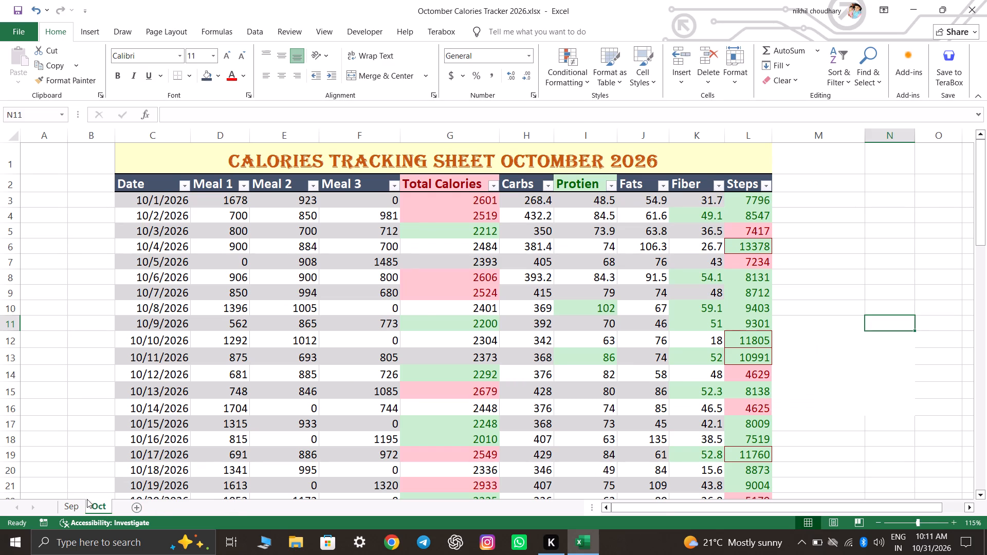
# Return to the Sep sheet and look over its unfilled daily rows from 9/17/2026 onward.
pyautogui.click(76, 510)
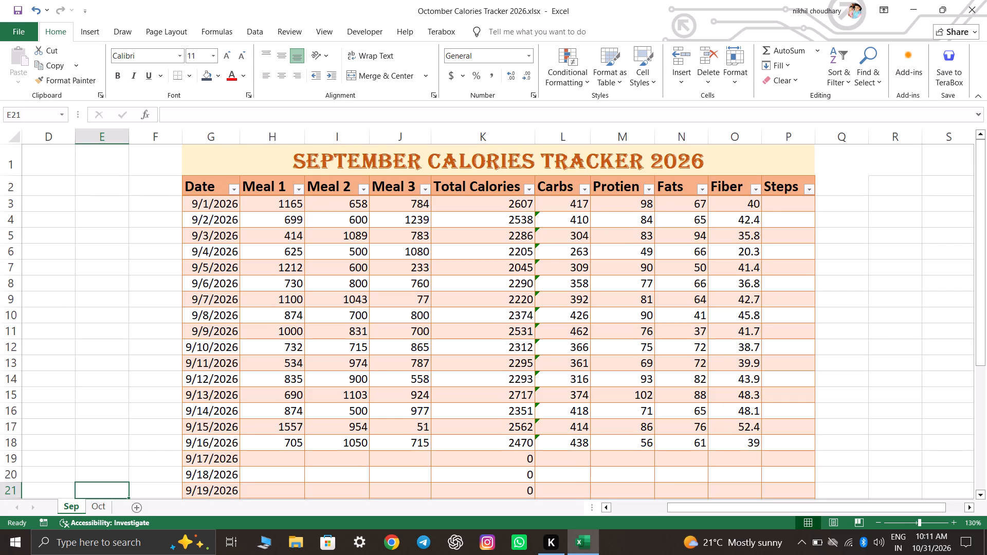
pyautogui.click(897, 311)
pyautogui.scroll(-3, 715, 326)
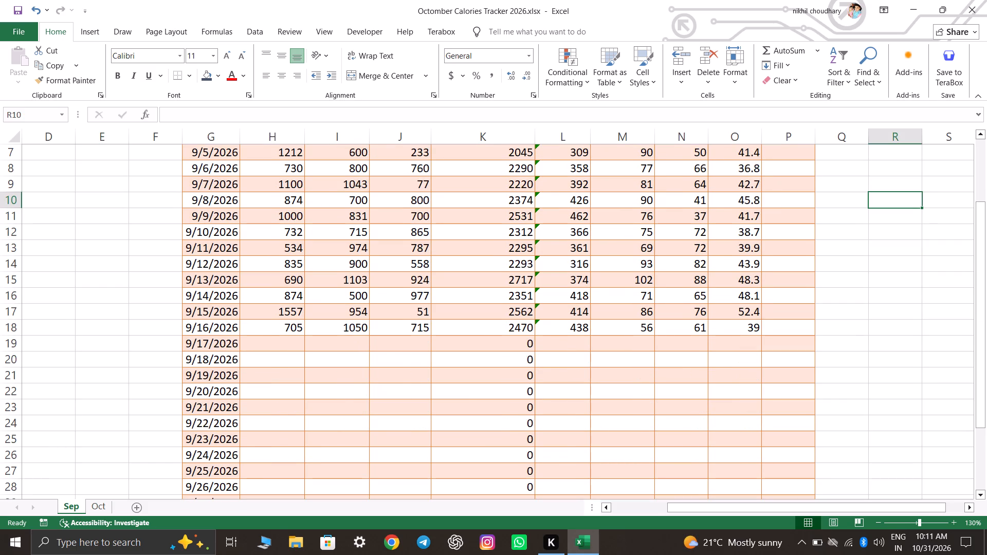
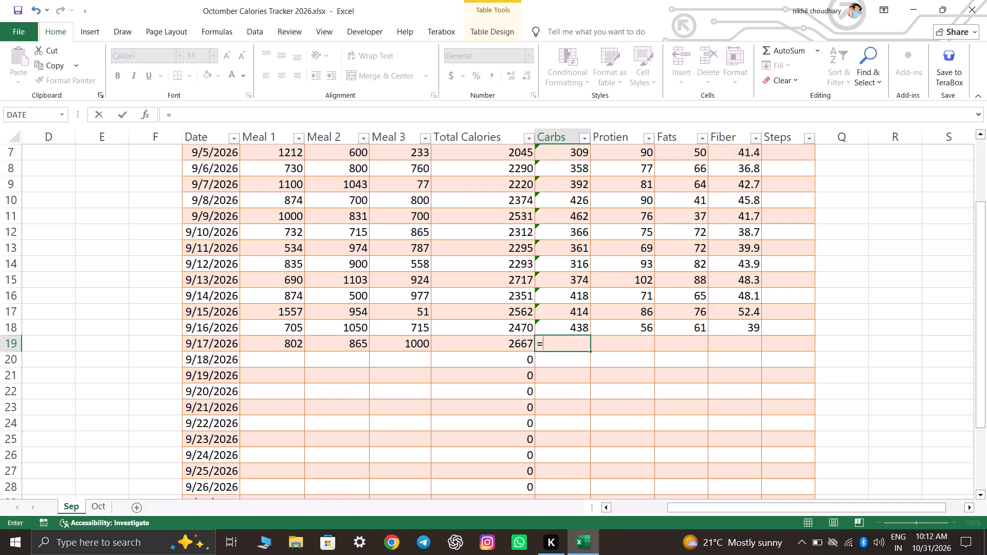
# Complete the 9/17/2026 row's nutrients with Carbs as =279+167, Protien 66, Fats as =44+37 and Fiber 43.3.
pyautogui.write('279+')
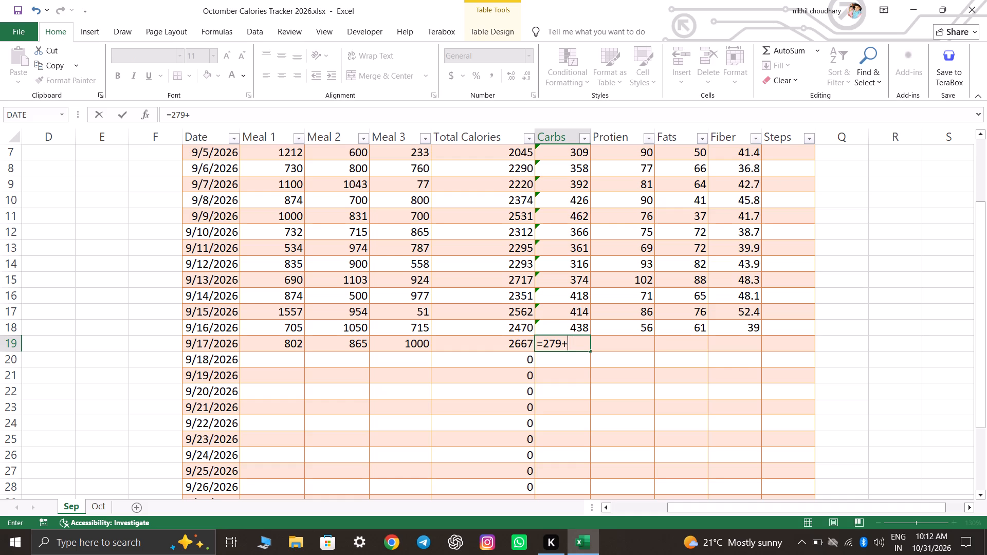
pyautogui.write('167')
pyautogui.press('Right')
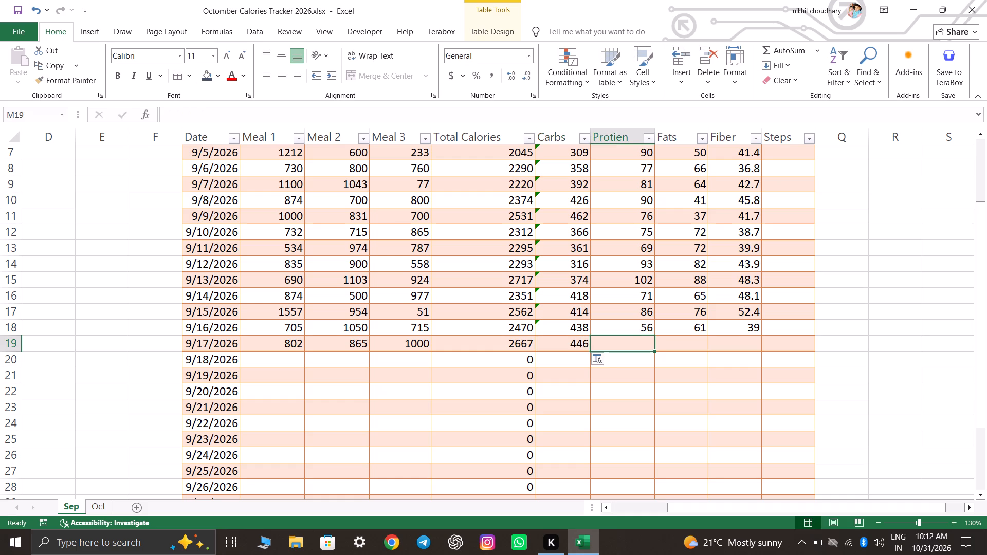
pyautogui.write('66')
pyautogui.press('Right')
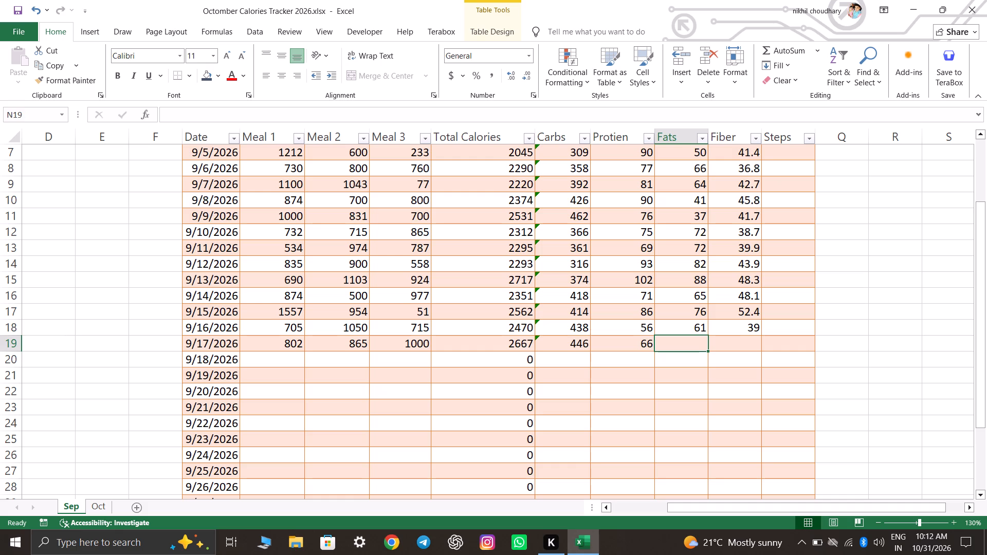
pyautogui.press('=')
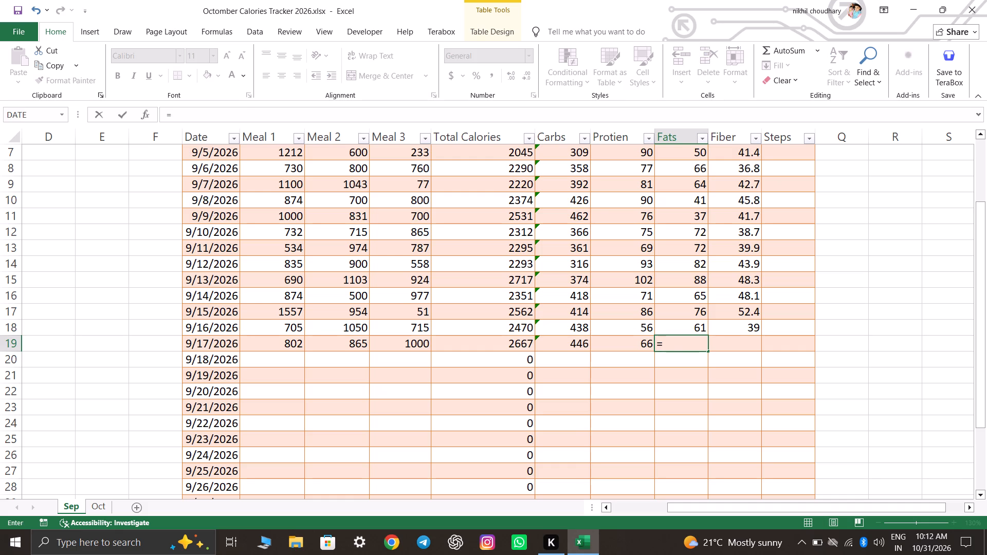
pyautogui.write('44+')
pyautogui.write('37')
pyautogui.press('Right')
pyautogui.press('=')
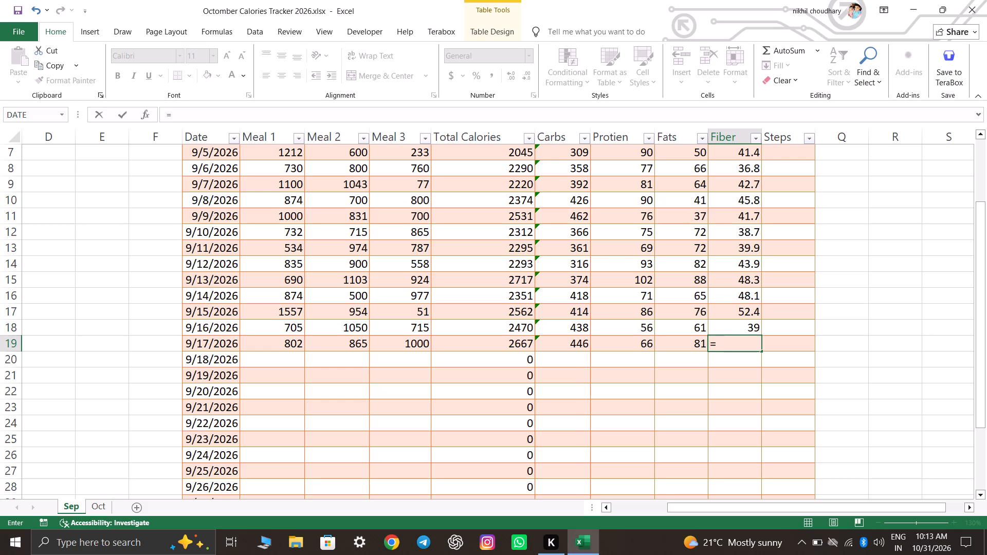
pyautogui.write('43.')
pyautogui.press('3')
pyautogui.press('Return')
# Enter the 9/18/2026 meal calories: Meal 1 as 890, Meal 2 as 650 and Meal 3 as 850.
pyautogui.press('Left')
pyautogui.press('Left')
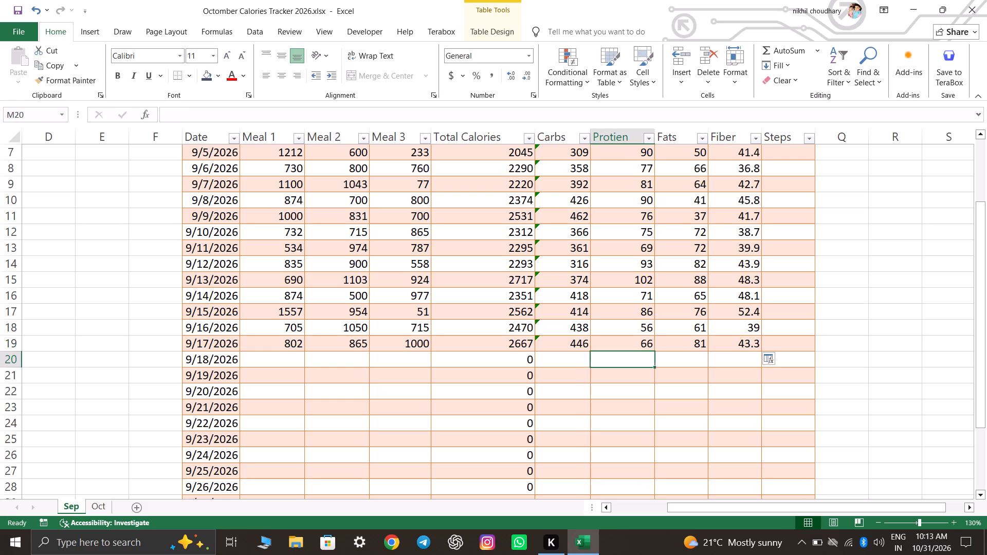
pyautogui.press('Left')
pyautogui.press('Left')
pyautogui.press('Left')
pyautogui.press('Left')
pyautogui.press('Left')
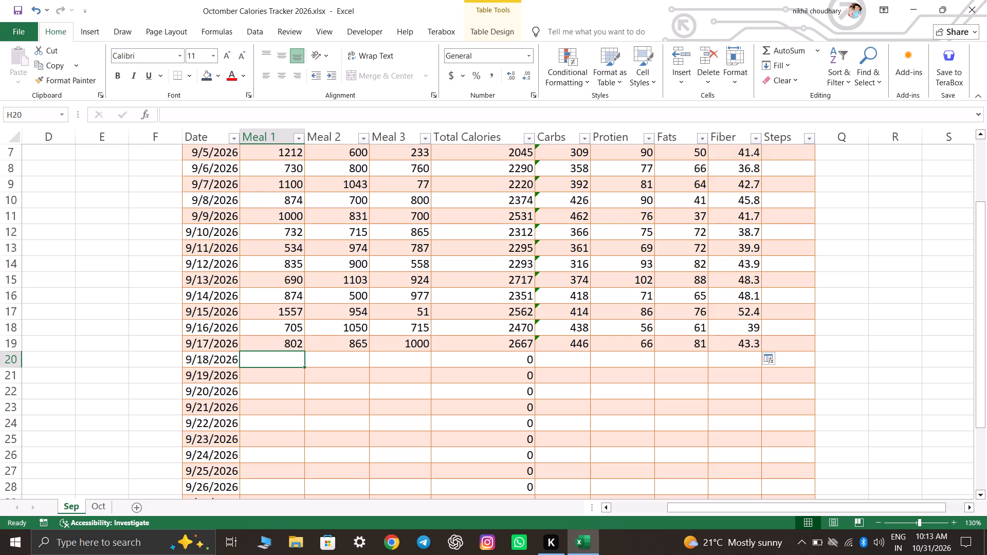
pyautogui.press('8')
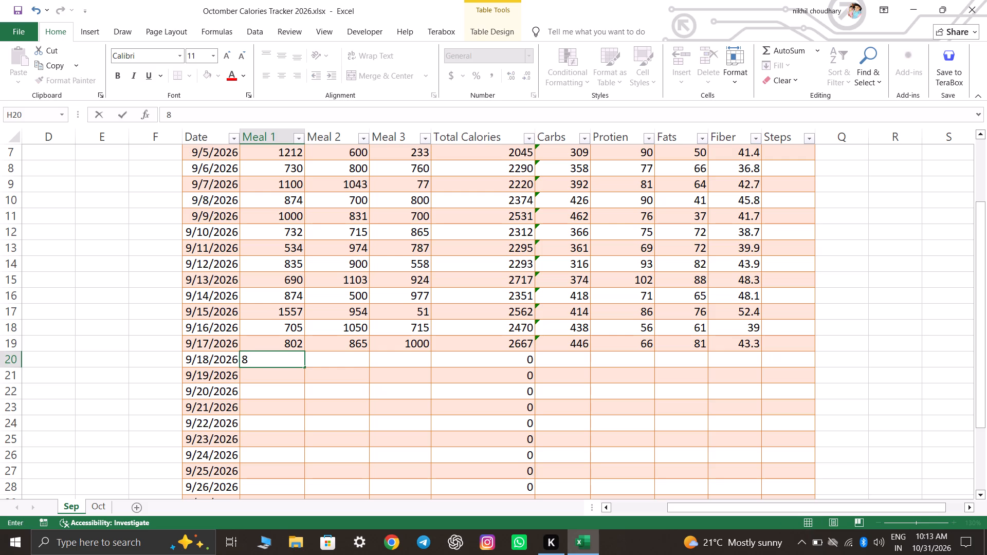
pyautogui.write('90')
pyautogui.press('Right')
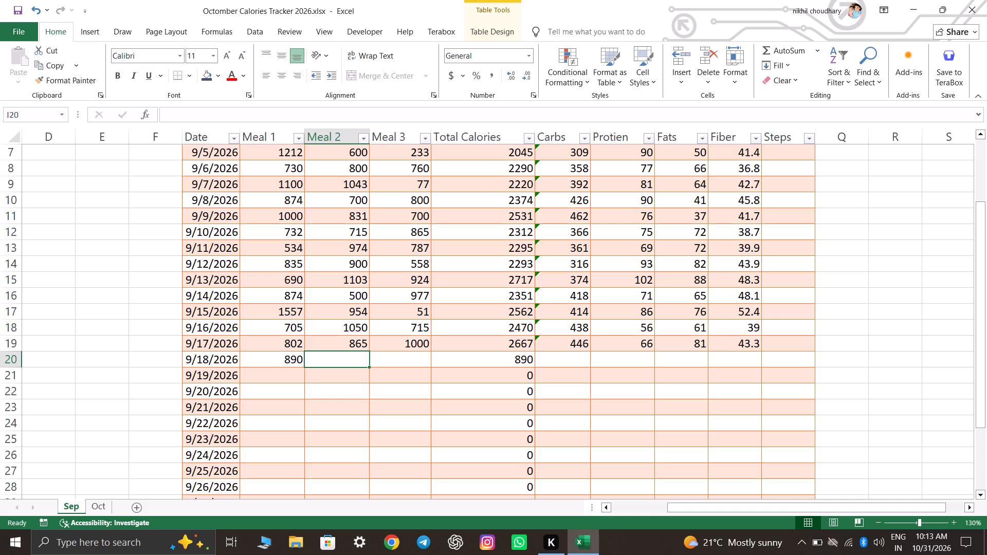
pyautogui.write('650')
pyautogui.press('Right')
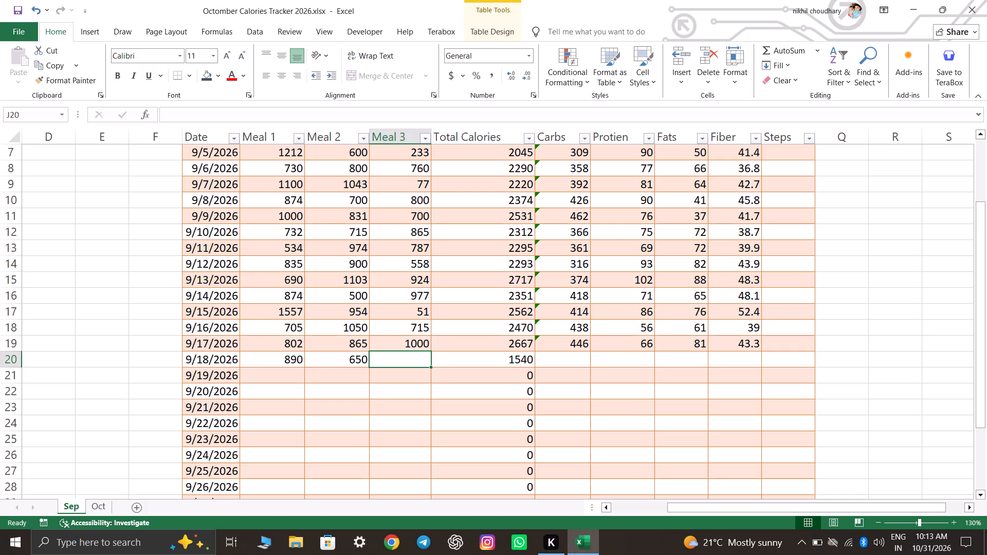
pyautogui.write('850')
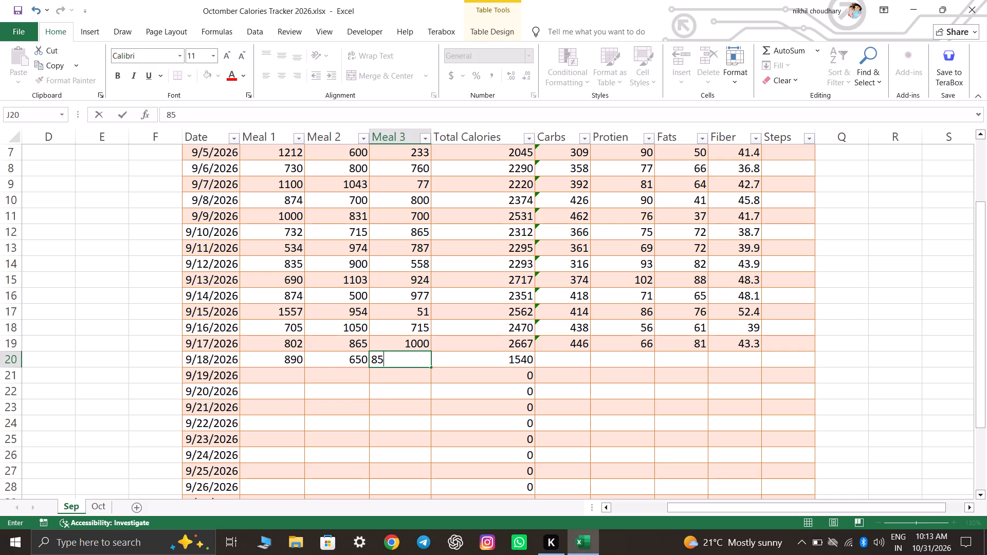
pyautogui.press('Right')
# Fill in the 9/18/2026 nutrients with Carbs 389, Protien 72, Fats 74 and Fiber 38.1.
pyautogui.press('Right')
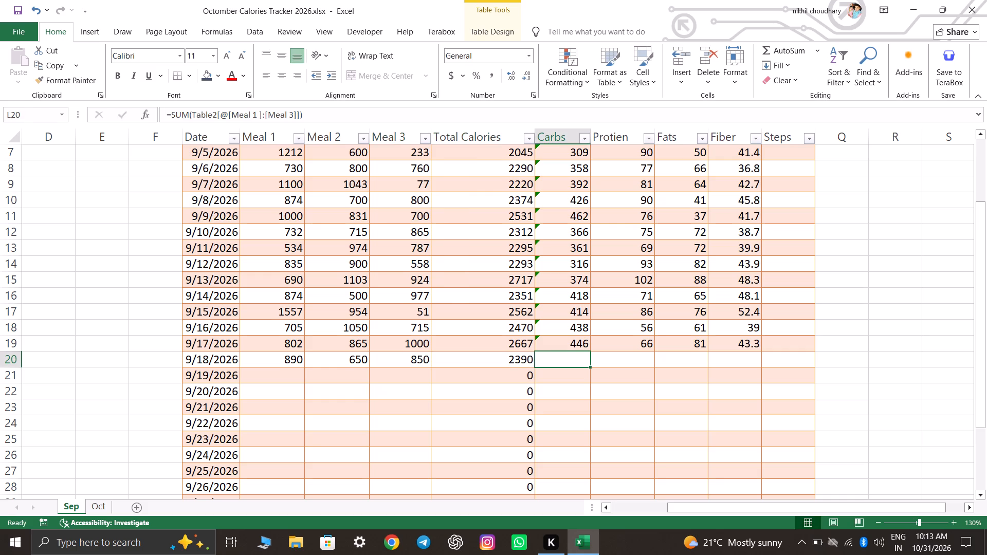
pyautogui.press('=')
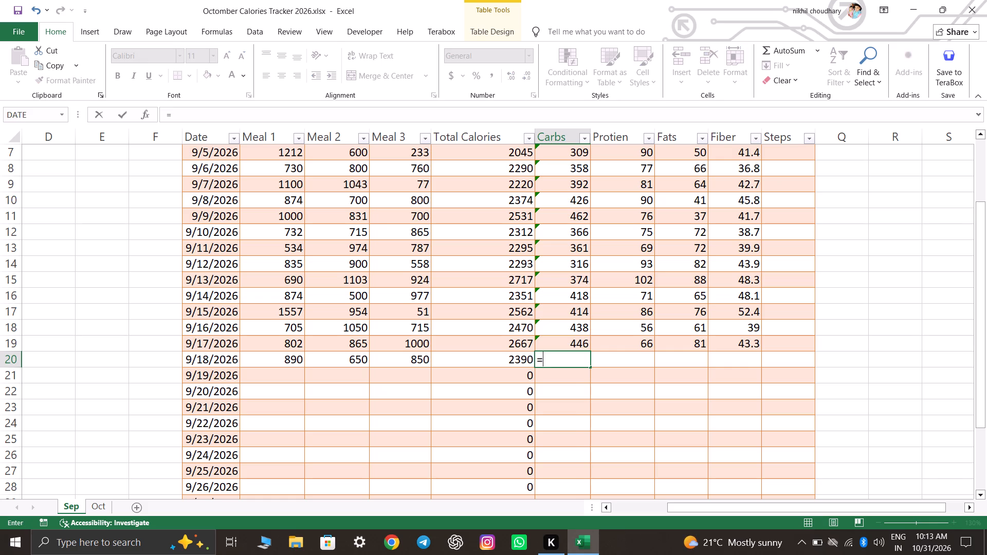
pyautogui.press('BackSpace')
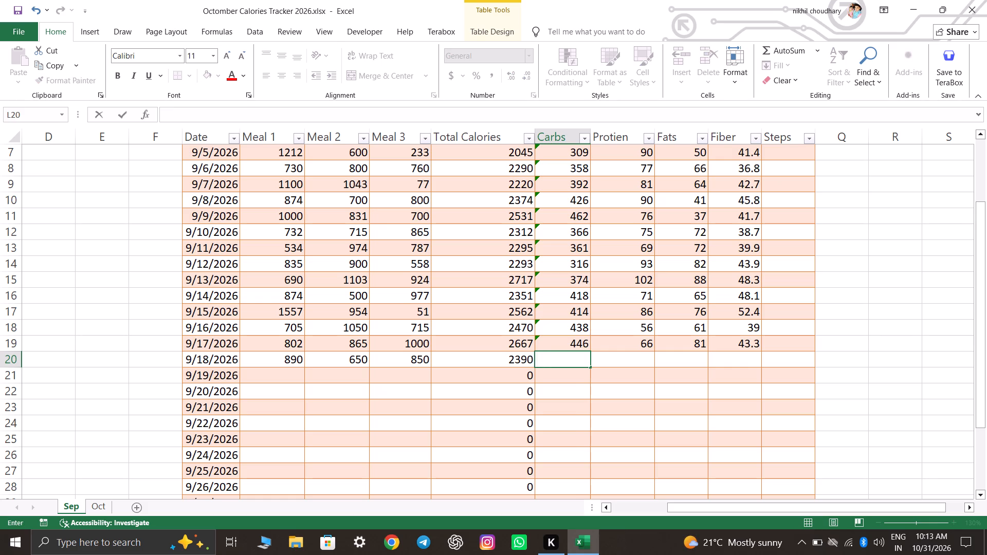
pyautogui.write('389')
pyautogui.press('Right')
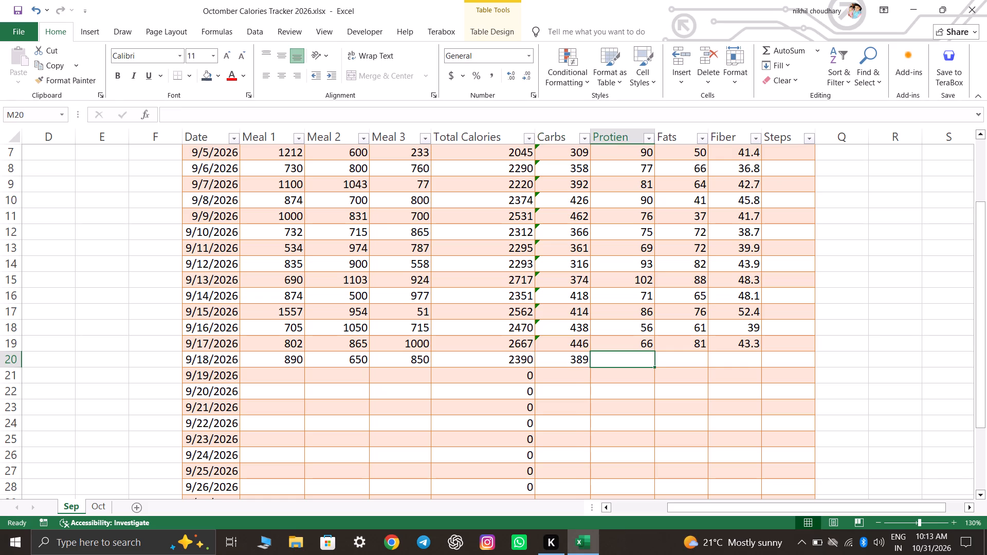
pyautogui.write('72')
pyautogui.press('Right')
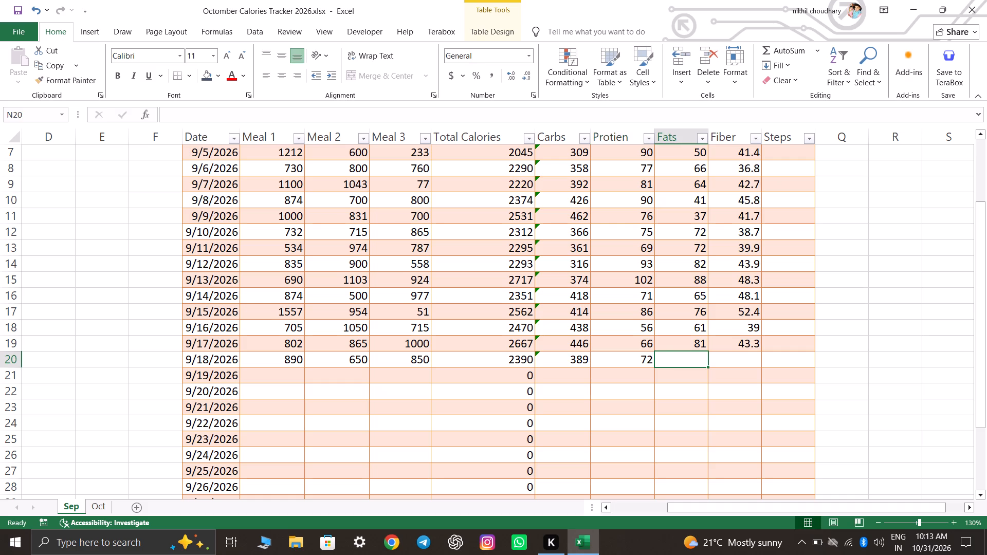
pyautogui.write('74')
pyautogui.press('Right')
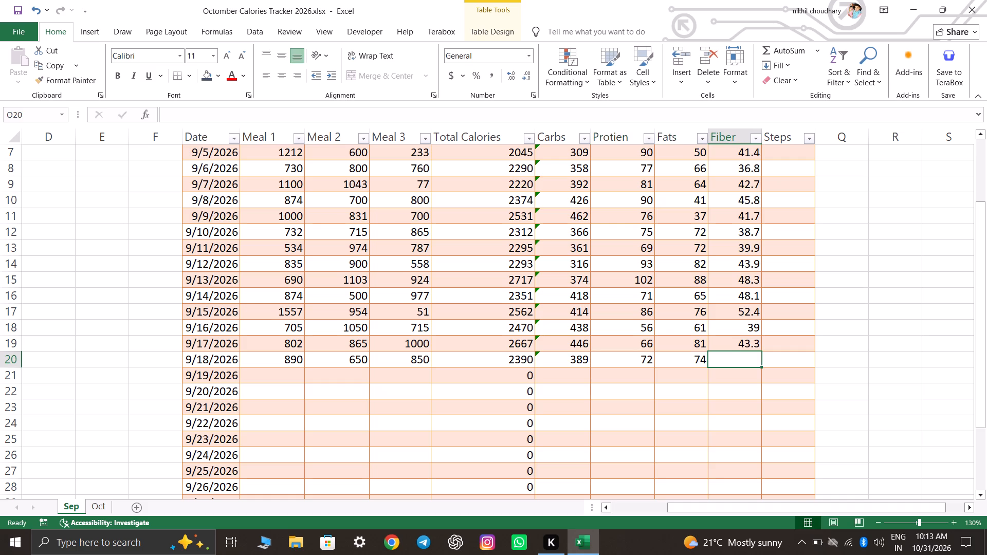
pyautogui.write('38.1')
pyautogui.press('Return')
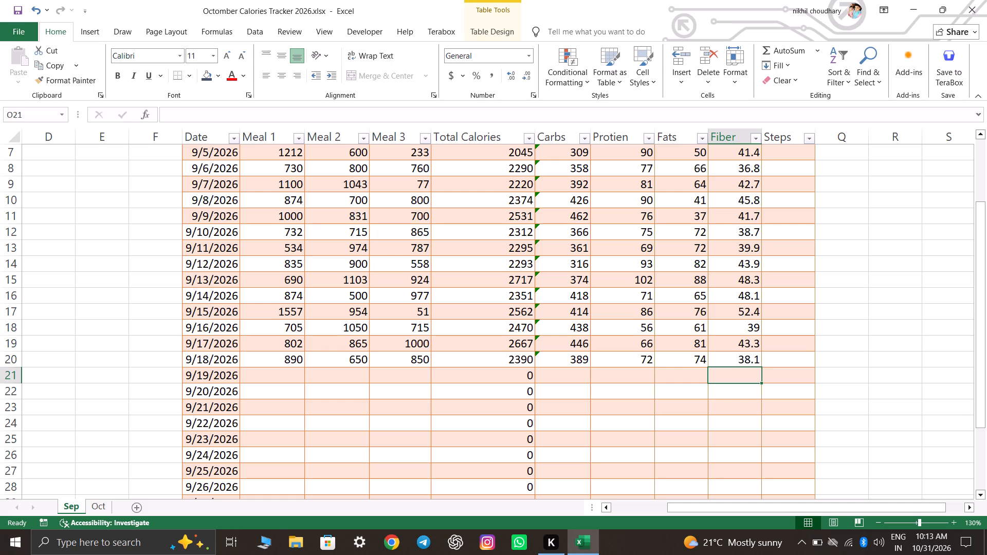
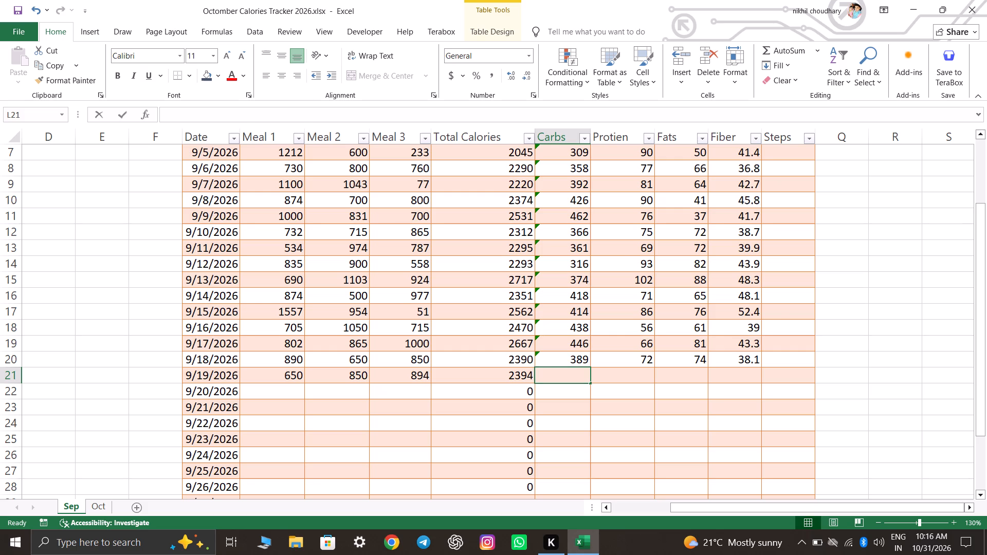
# Fill in the 9/19/2026 nutrients with Carbs 391, Protien 67 and Fats 73, and begin a formula for Fiber.
pyautogui.write('91')
pyautogui.press('Right')
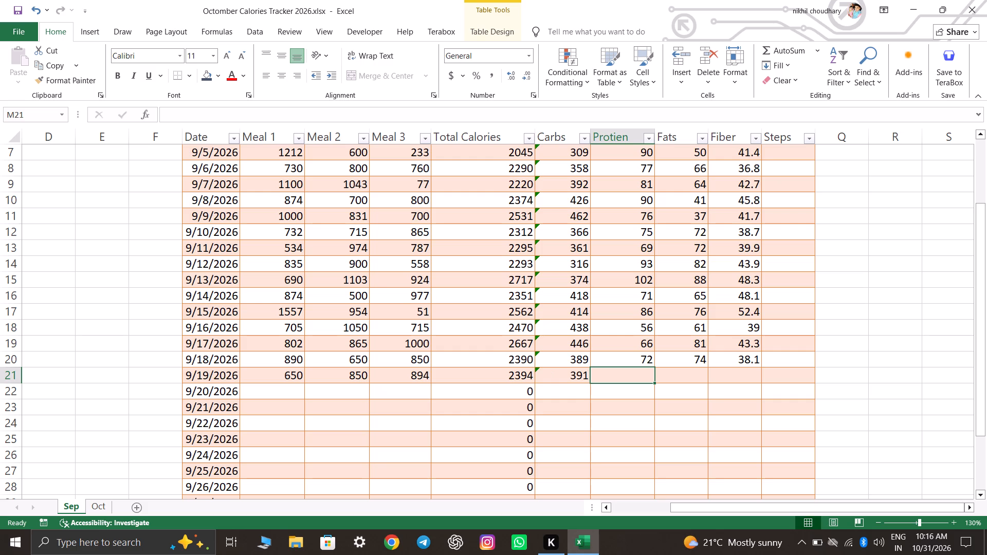
pyautogui.write('67')
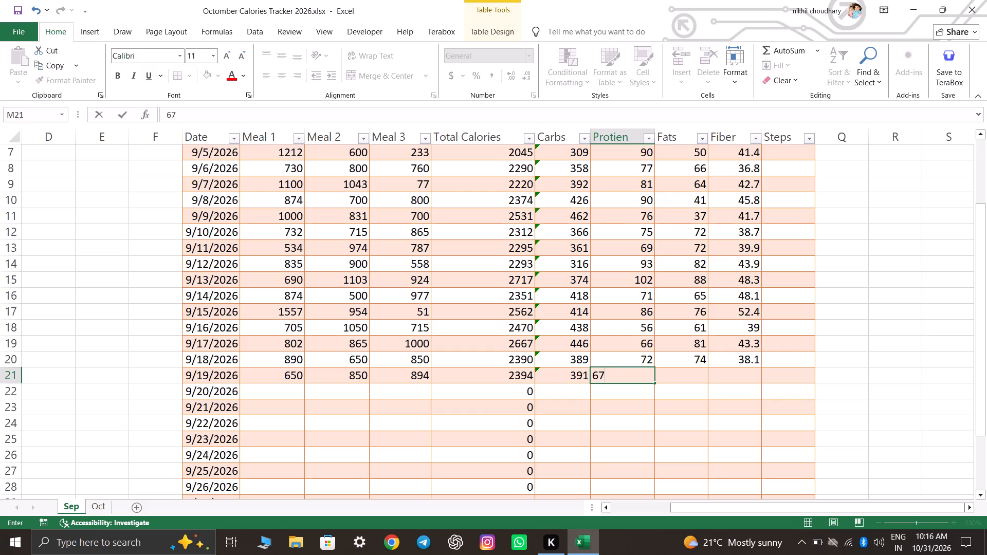
pyautogui.press('Right')
pyautogui.write('73')
pyautogui.press('Right')
pyautogui.press('=')
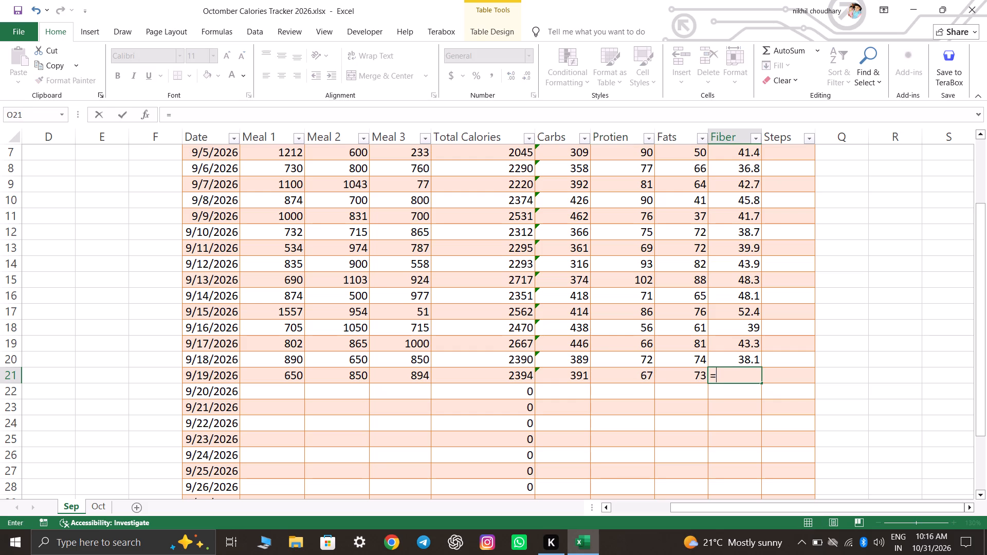
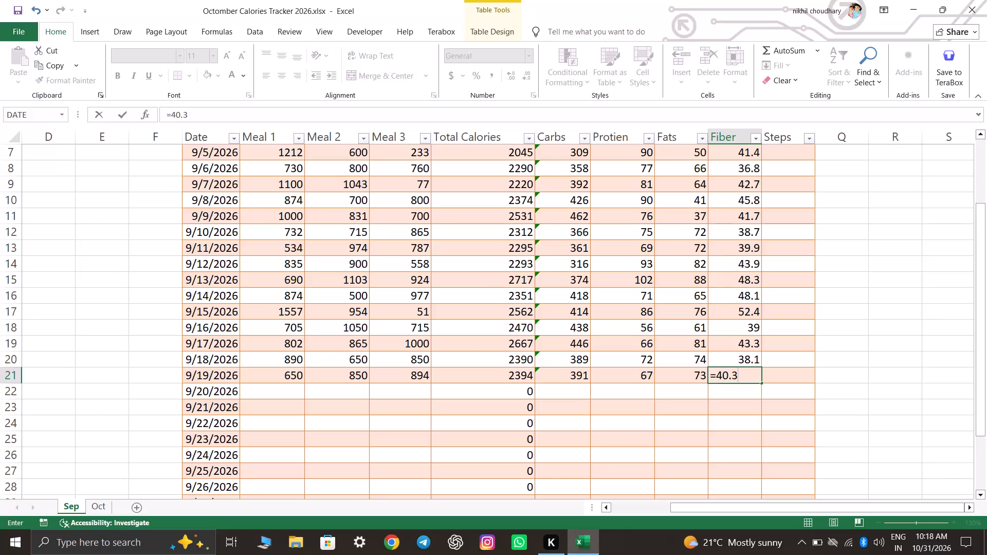
# Complete the 9/19/2026 Fiber entry as =40.3 and go to the Meal 1 cell for 9/20/2026.
pyautogui.press('Return')
pyautogui.press('Left')
pyautogui.press('Left')
pyautogui.press('Left')
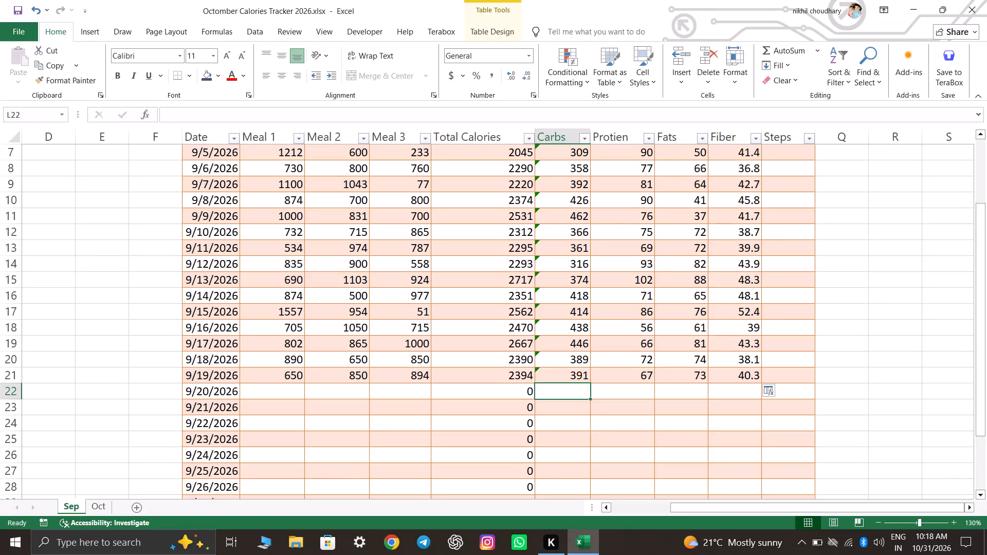
pyautogui.press('Left')
pyautogui.press('Left')
pyautogui.press('Left')
pyautogui.press('Left')
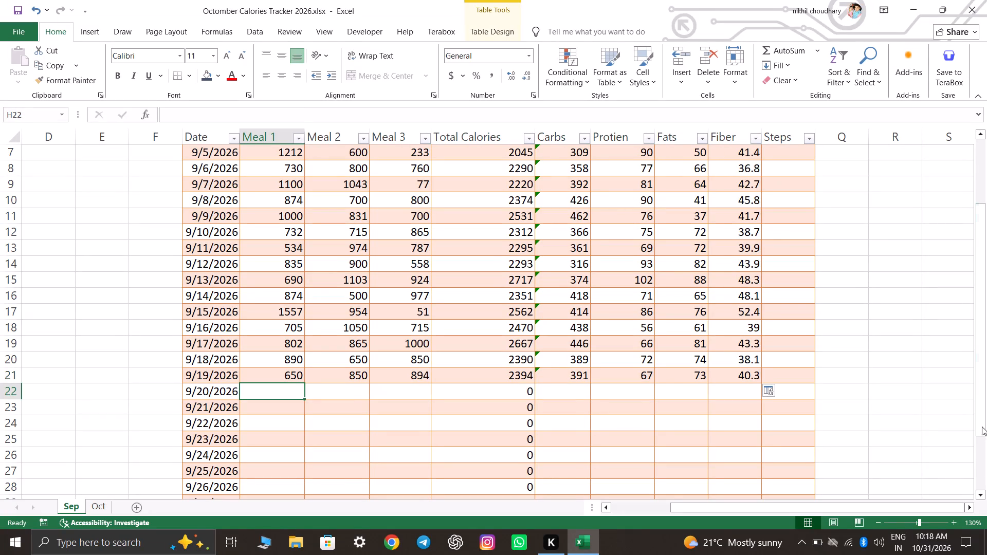
# Move the selection to an empty cell outside the table and save the calories tracker workbook.
pyautogui.click(929, 348)
pyautogui.hotkey('ctrl', 's')
pyautogui.hotkey('ctrl', 's')
pyautogui.hotkey('ctrl', 's')
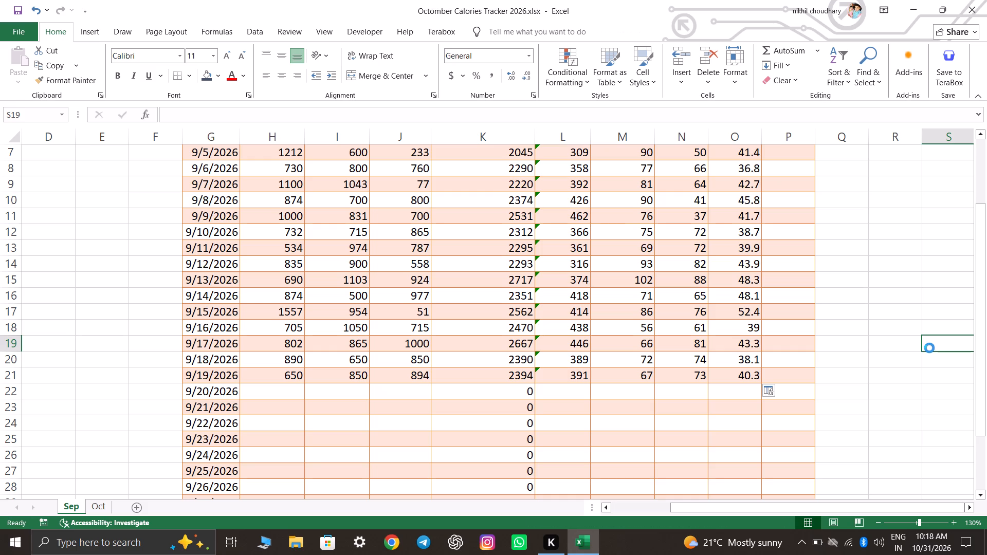
pyautogui.hotkey('ctrl', 's')
pyautogui.hotkey('ctrl', 's')
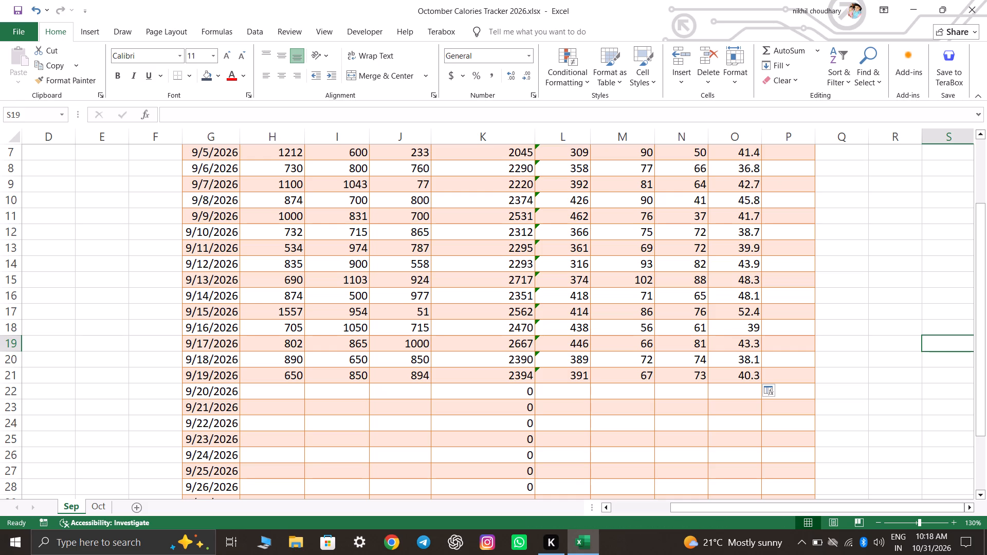